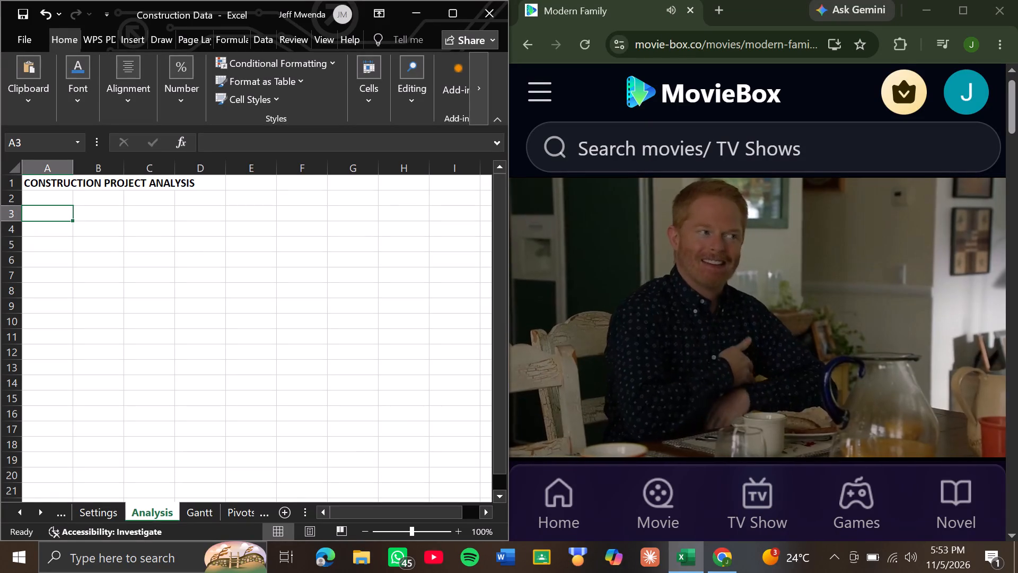
Enter the bold heading "Tasks" in cell A3 of the Analysis sheet.
key("ctrl+b")
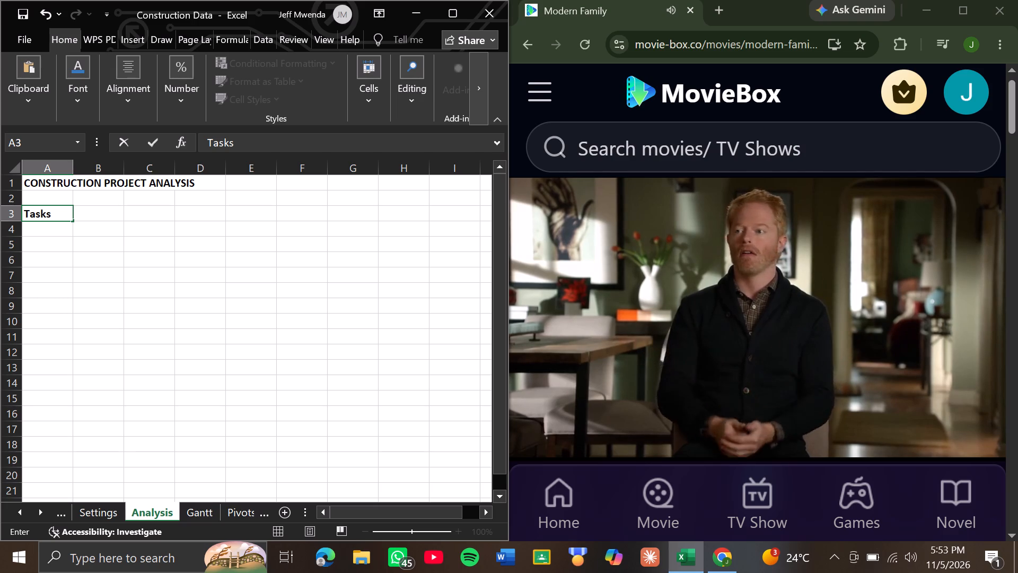
key("Down")
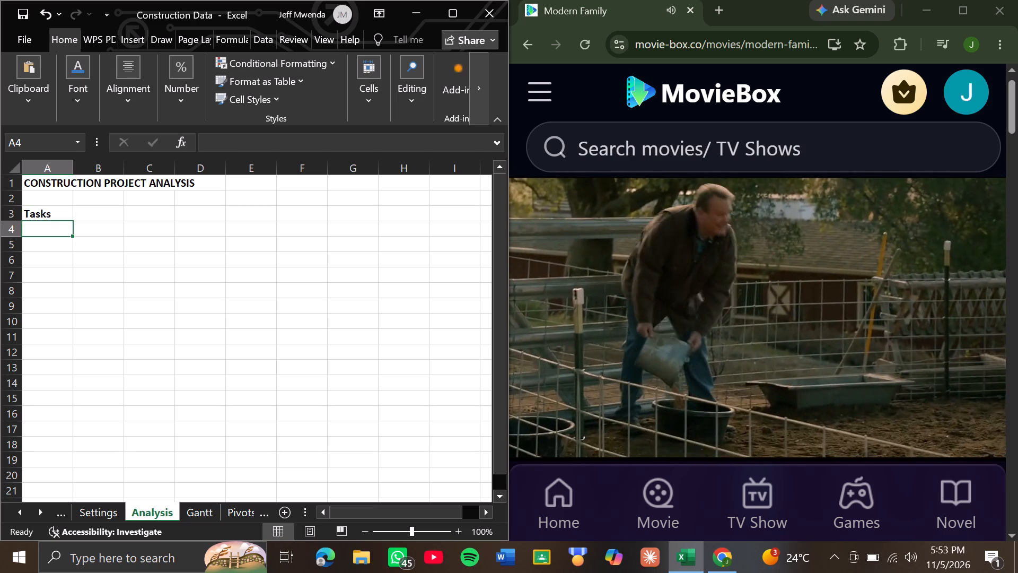
Enter the label "Budget at Completion" in cell A4 under the Tasks heading.
type("ud")
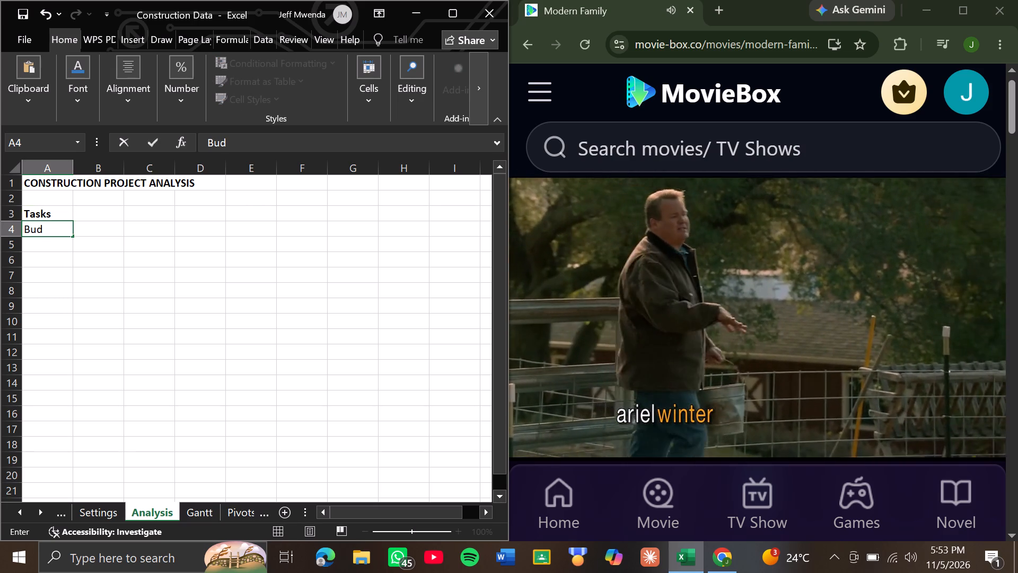
type("get")
key("space")
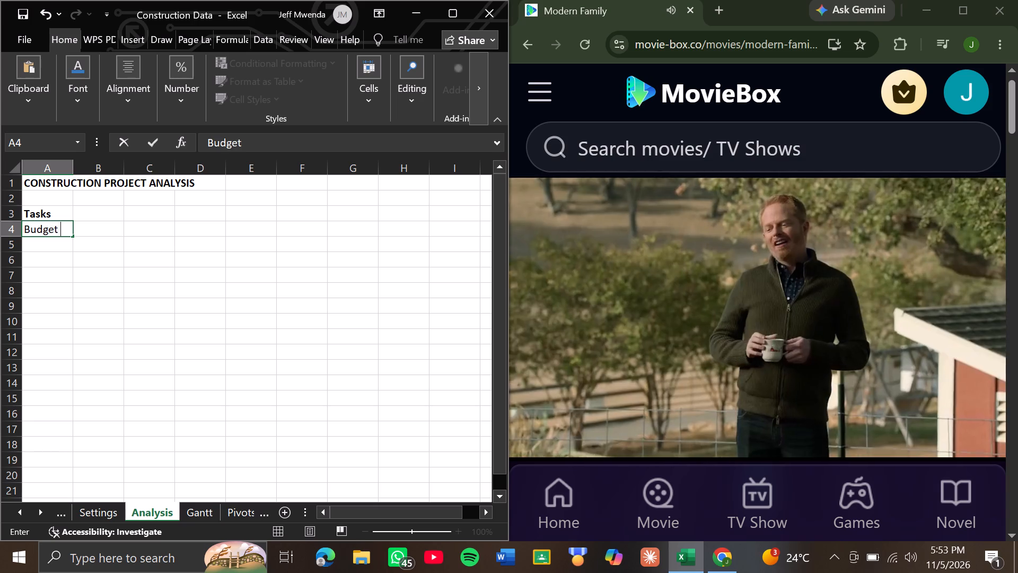
type("at")
key("space")
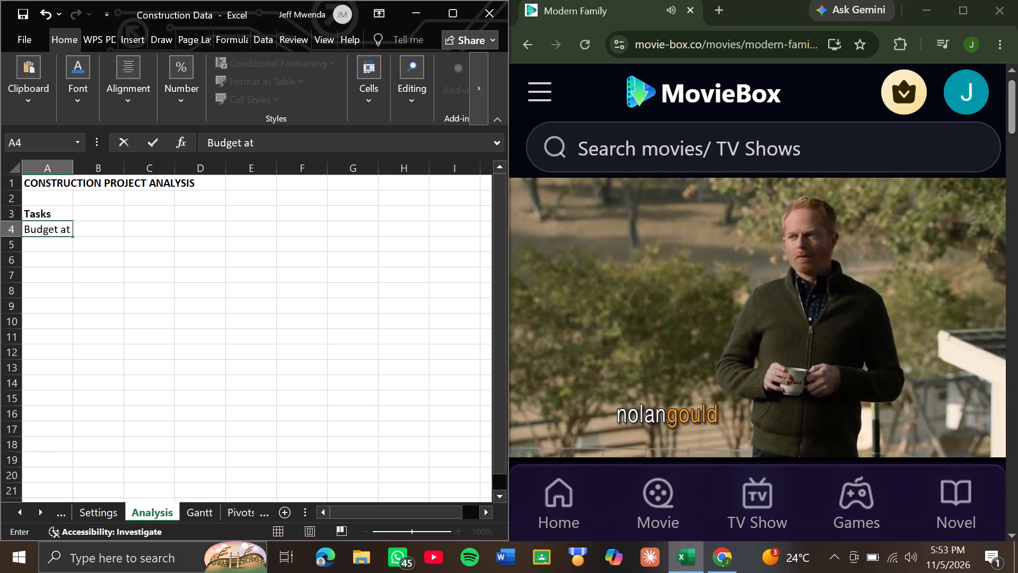
key("c")
type("omplet")
type("ion")
key("Down")
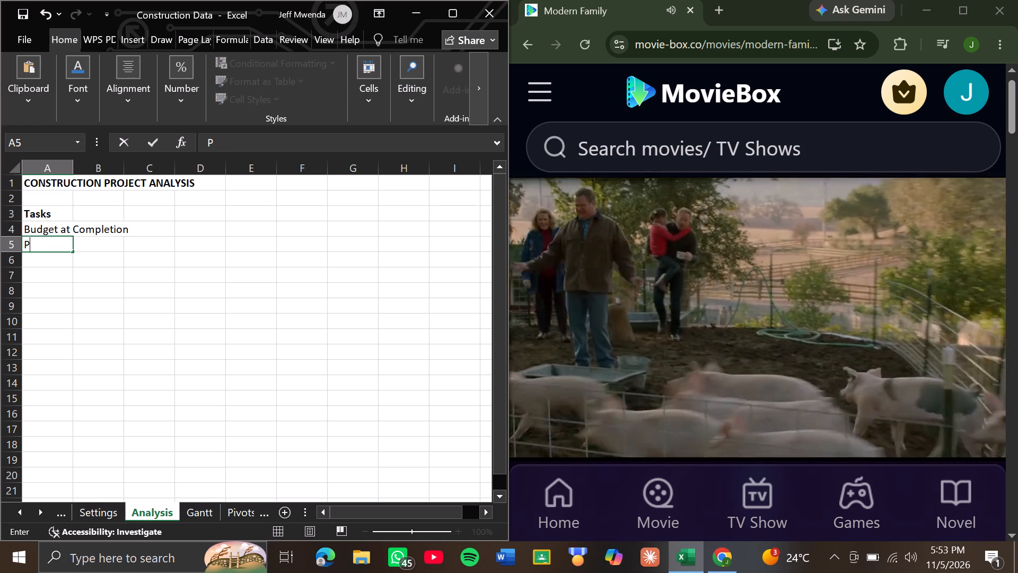
List the labels "Planned Value", "Earned Value" and "Actual Cost" in cells A5 to A7.
type("lanned")
key("space")
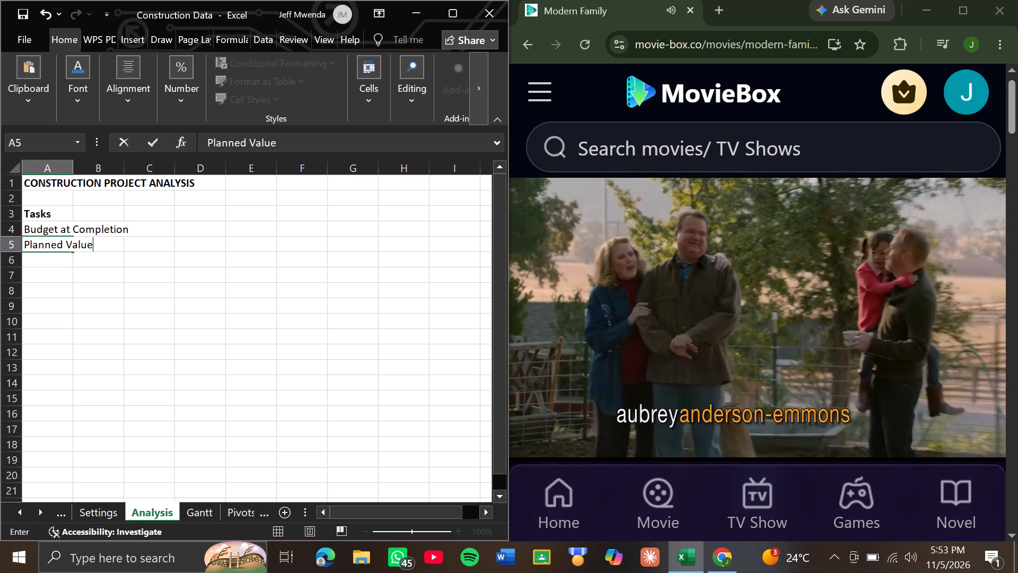
key("Down")
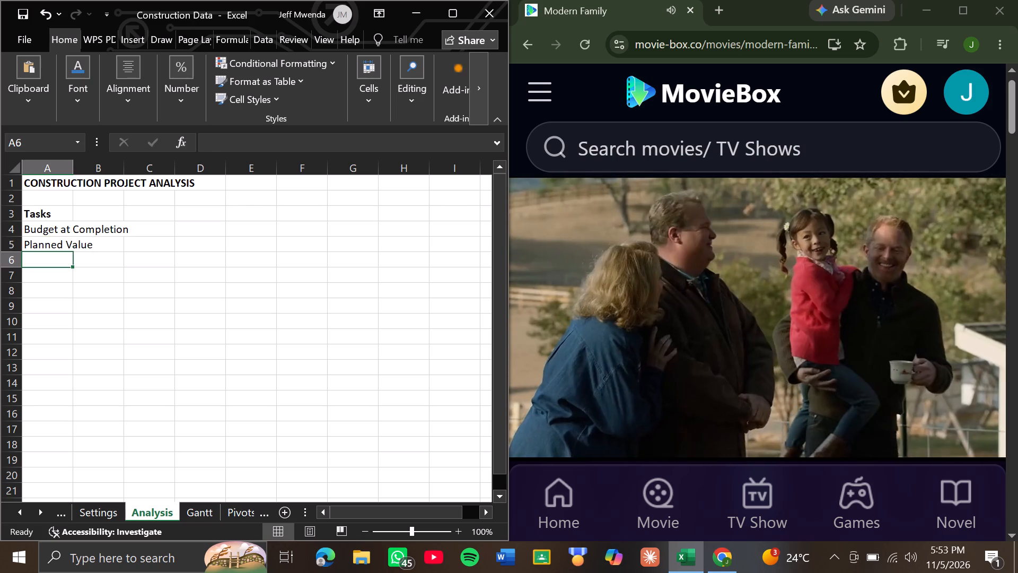
key("e")
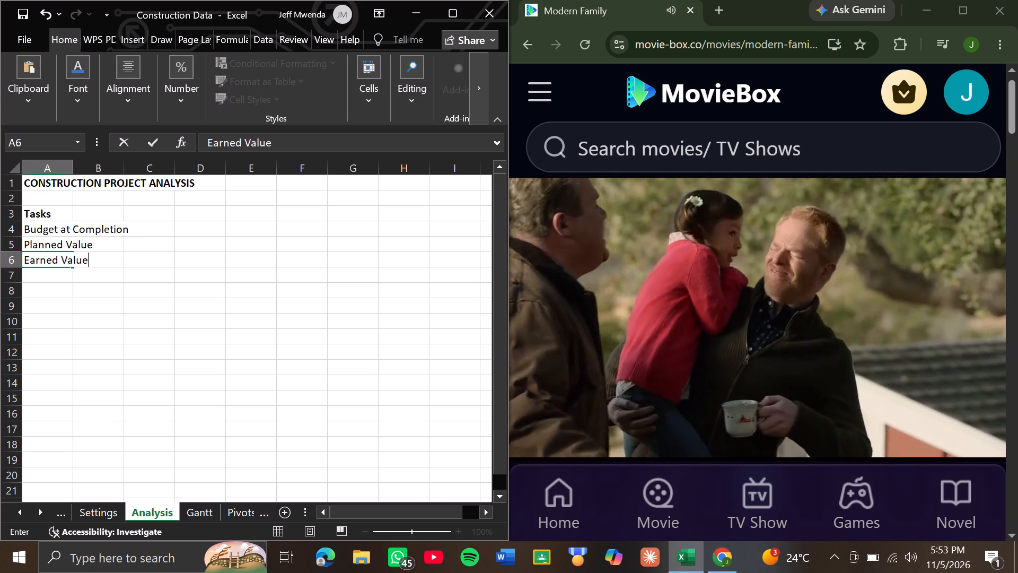
key("Down")
key("a")
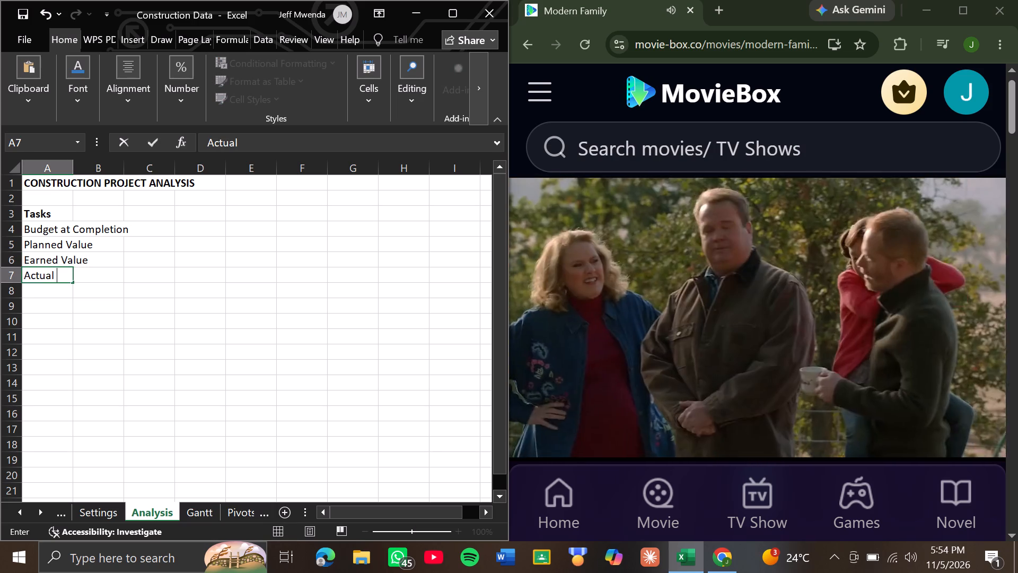
key("o")
type("st")
key("Down")
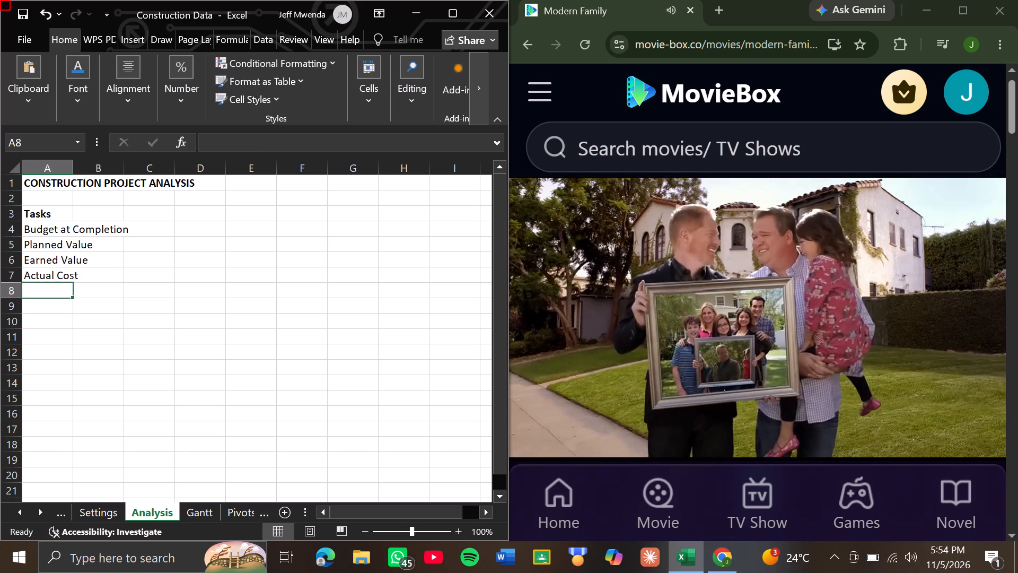
Enter the index labels "Cost Perfomance Index" in A8 and "Schedule Perfomance Index" in A9.
key("c")
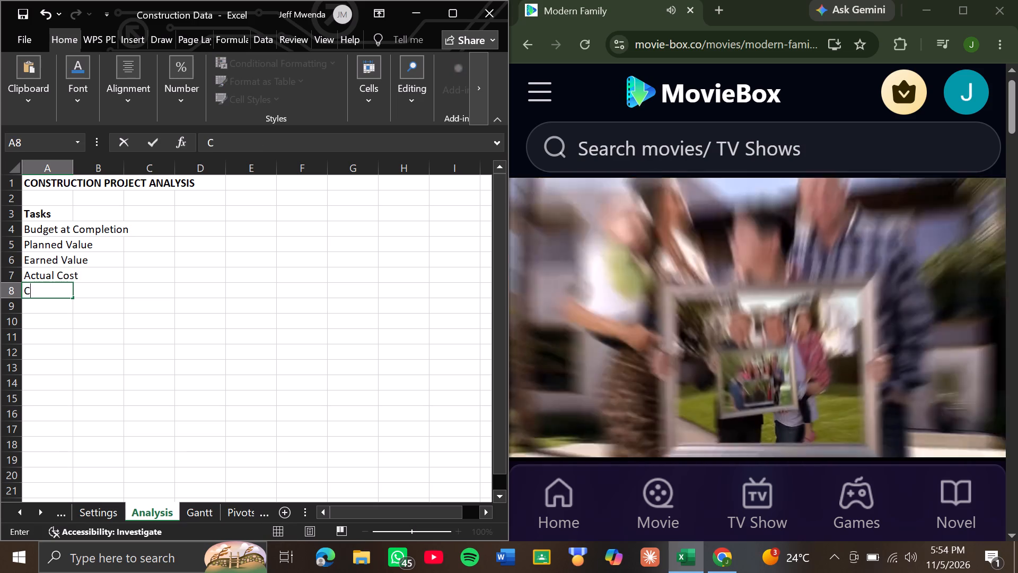
type("ost")
key("space")
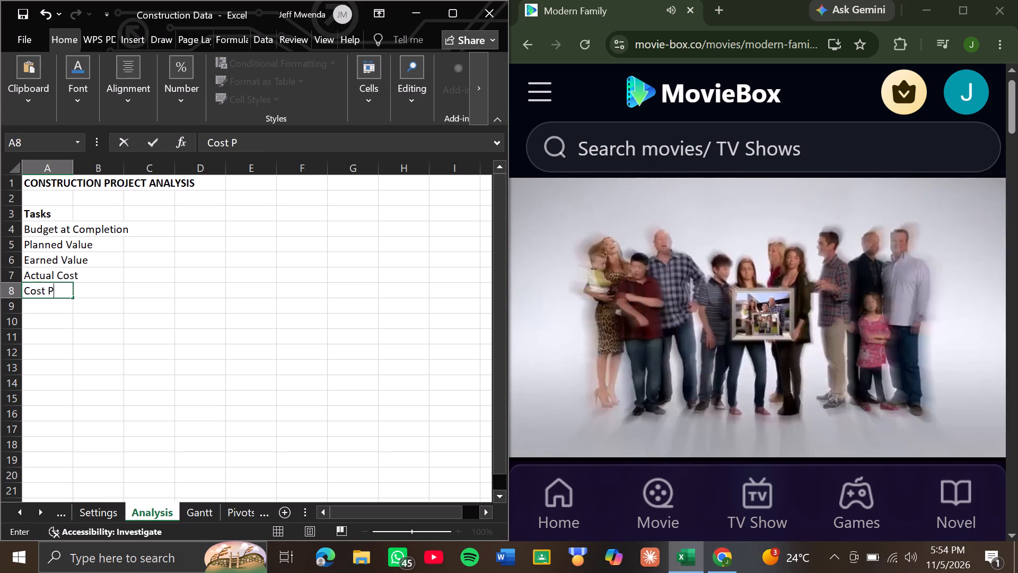
type("erfomance")
key("space")
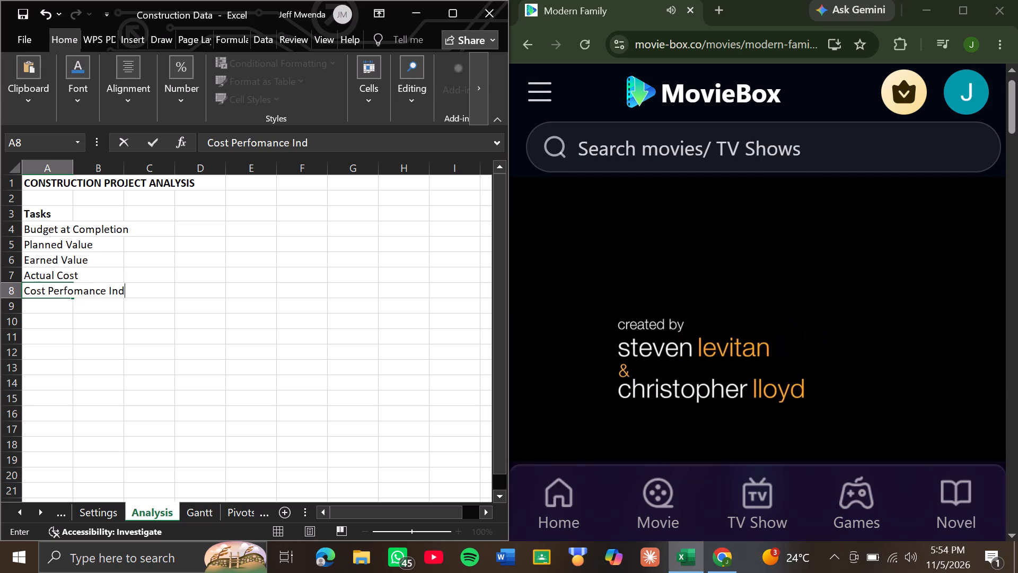
key("Down")
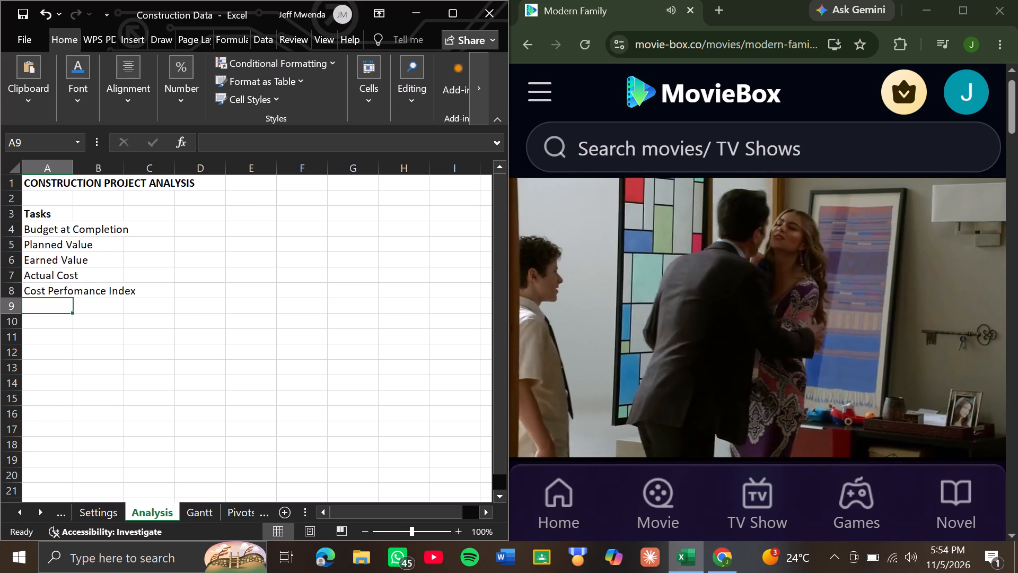
key("s")
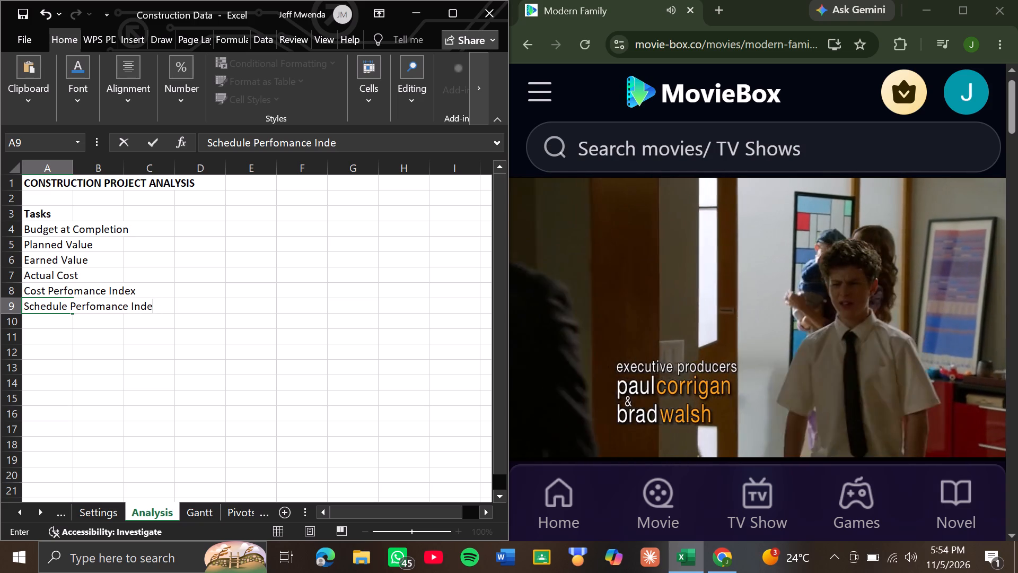
key("Down")
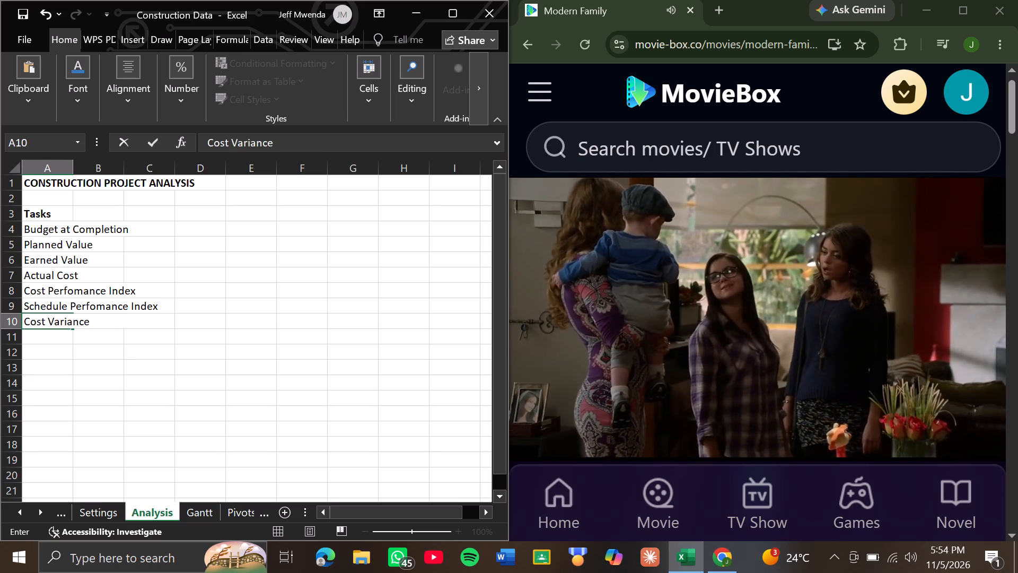
Enter the variance labels "Cost Variance" in A10 and "Schedule Variance" in A11.
key("Down")
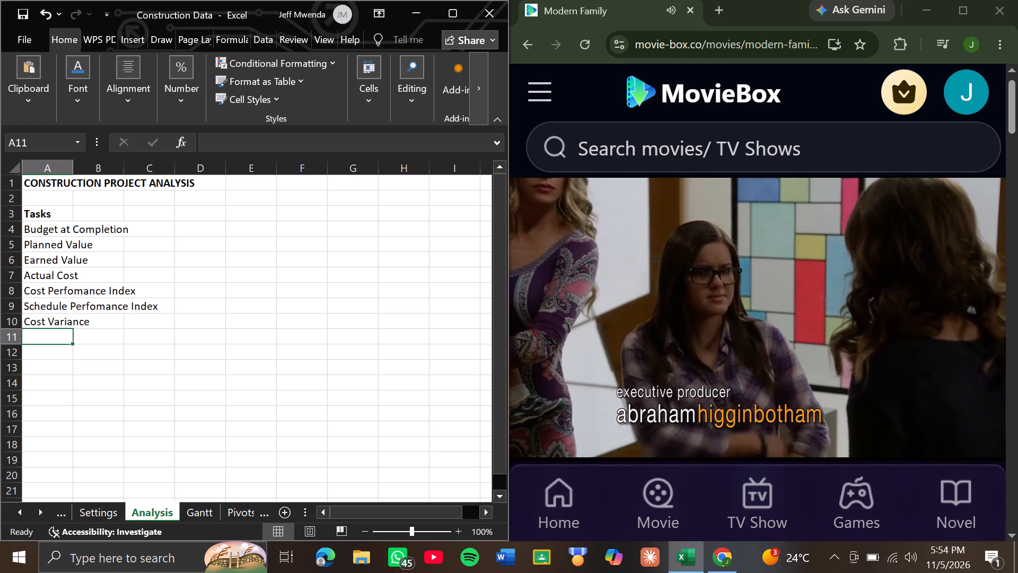
key("s")
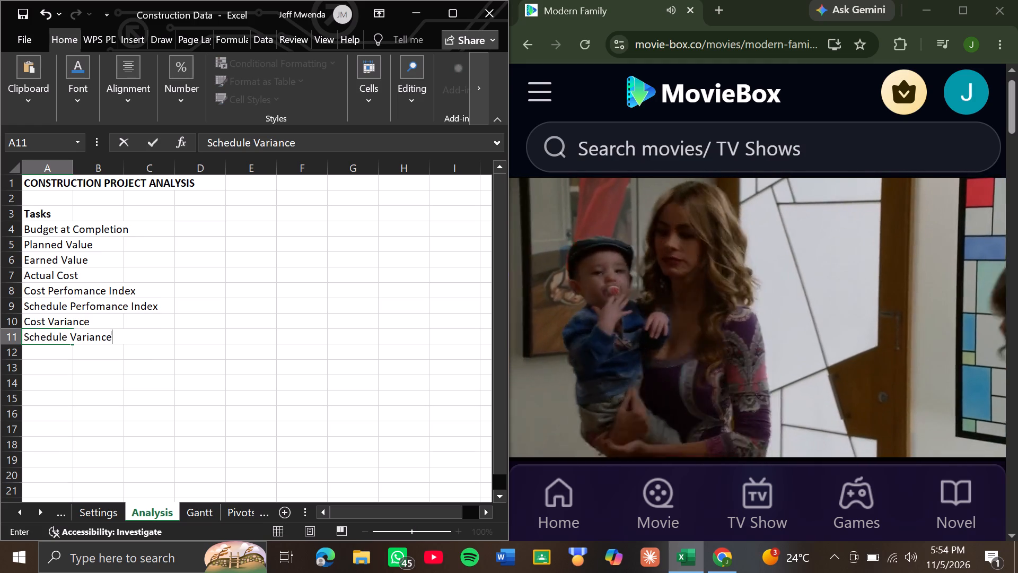
key("Down")
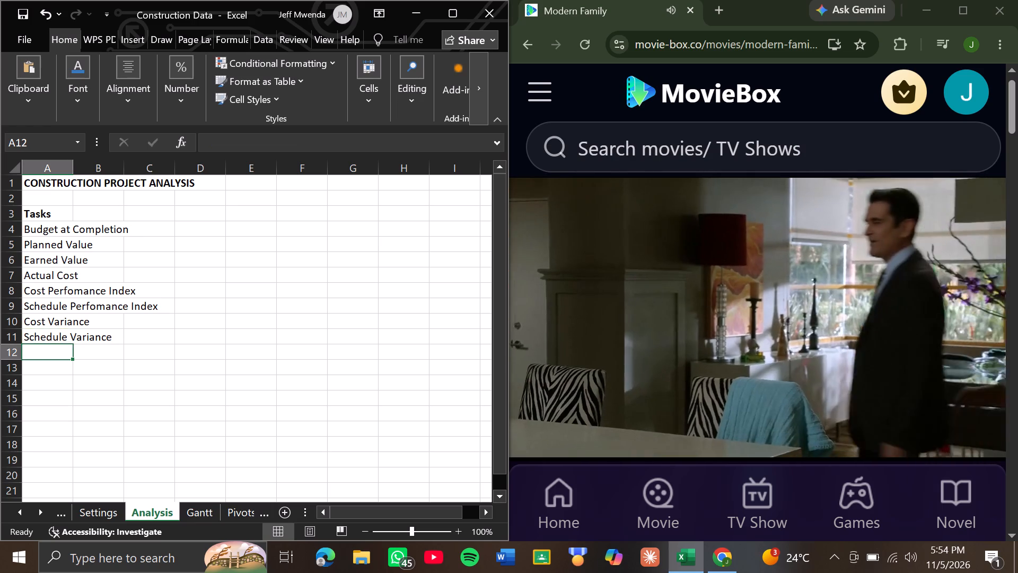
Enter the forecast labels "Estimate at Completion" in A12 and "Foreast Overrun" in A13.
key("e")
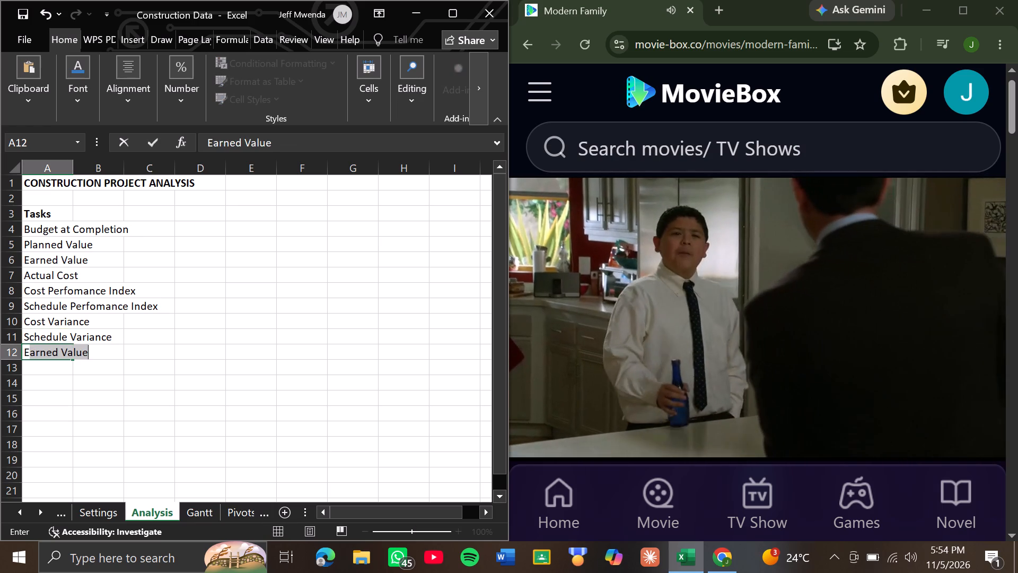
type("st")
type("imate at")
key("space")
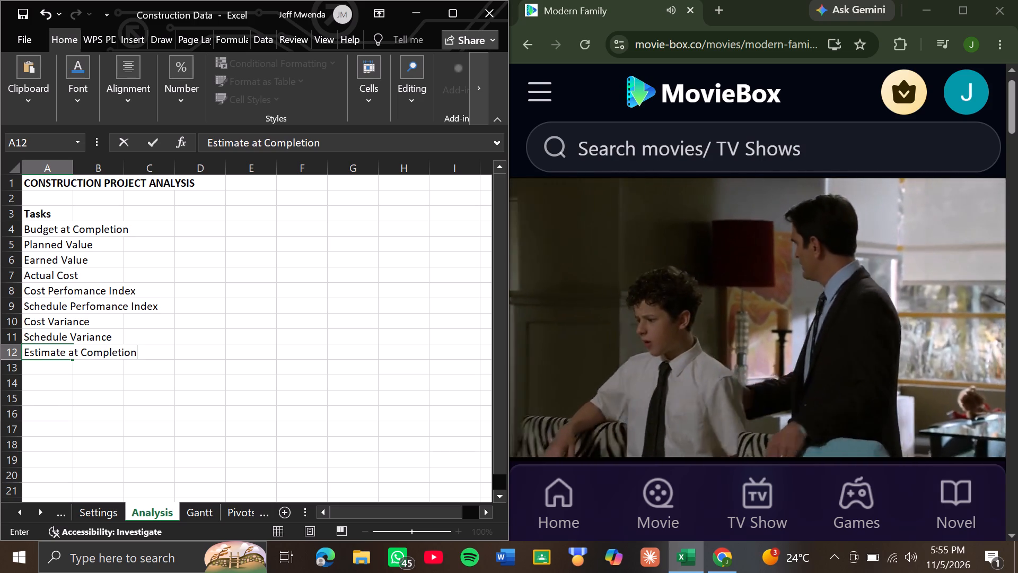
key("Down")
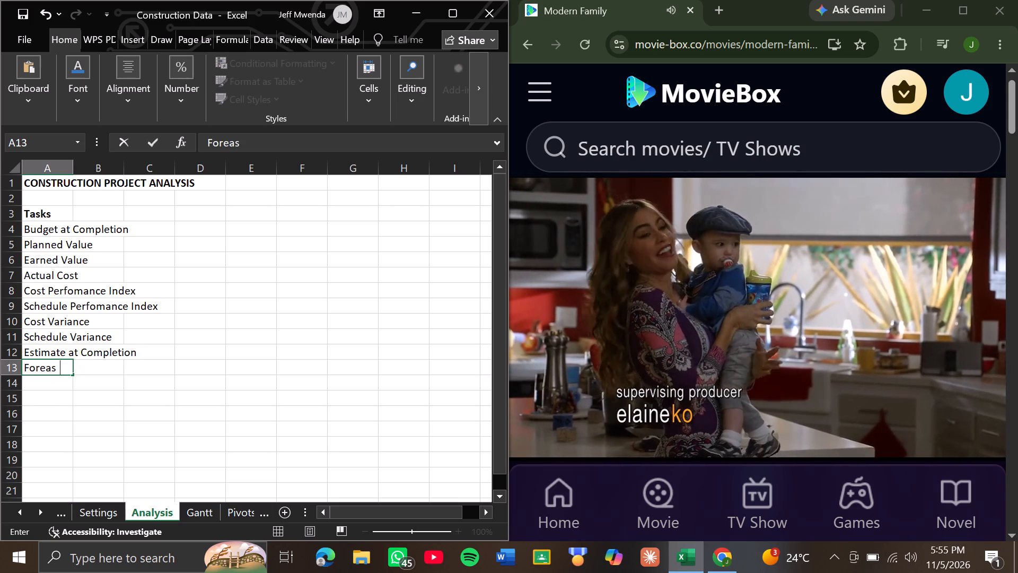
type("verrun")
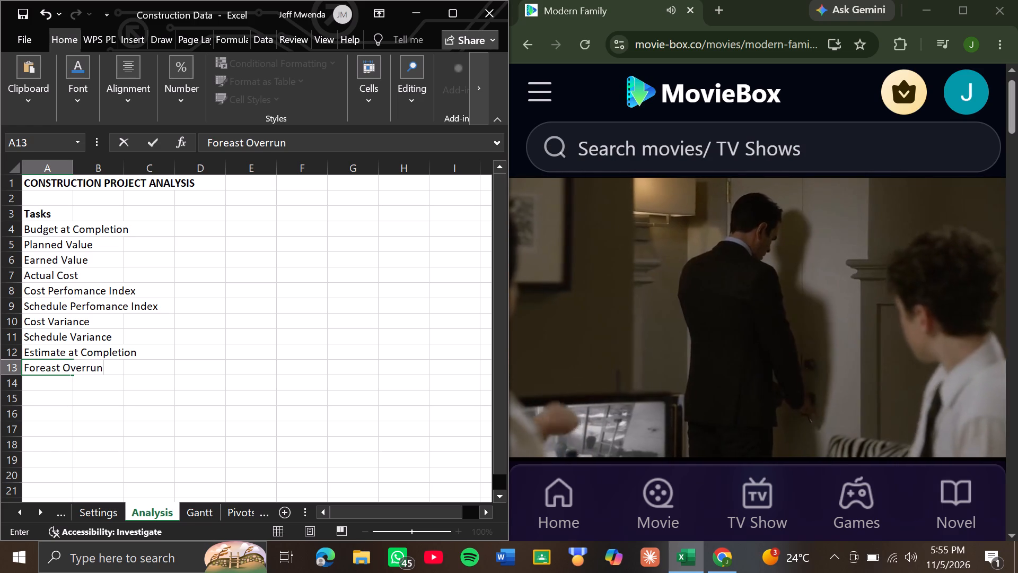
key("Down")
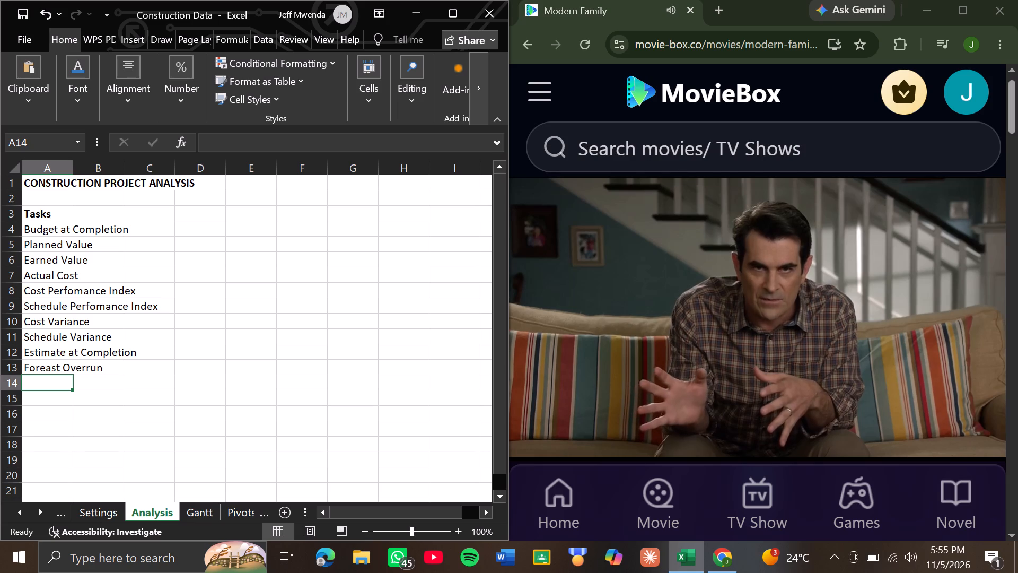
Enter the progress labels "Earned Percent Complete" in A14 and "Planned Percenr Complete" in A15.
key("e")
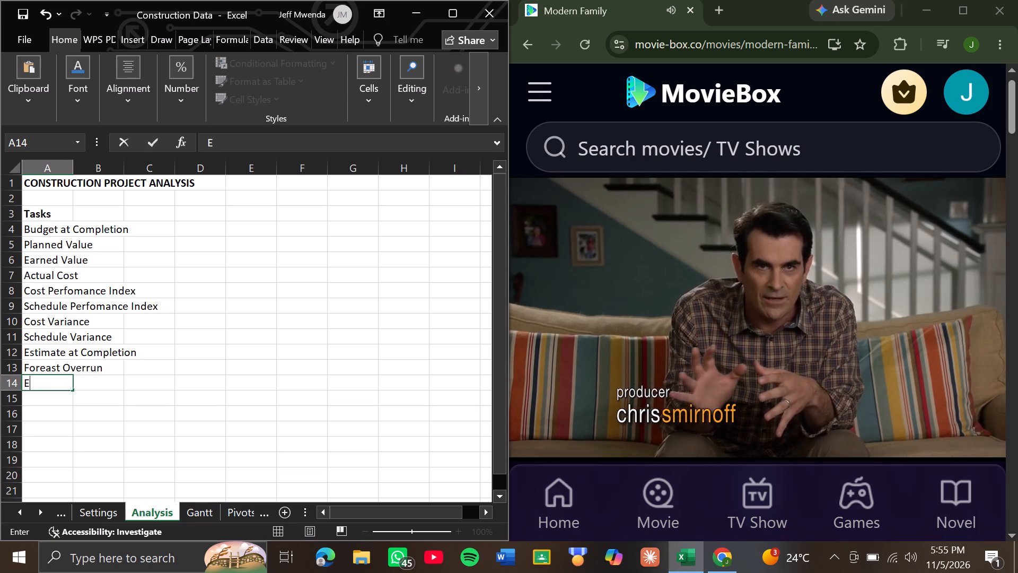
type("arned")
key("space")
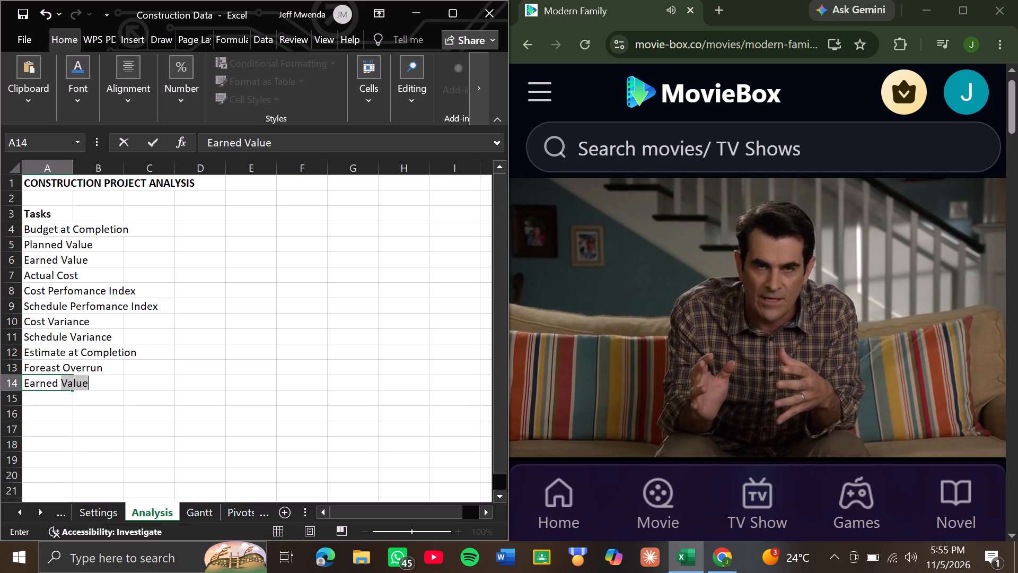
type("ercent")
key("space")
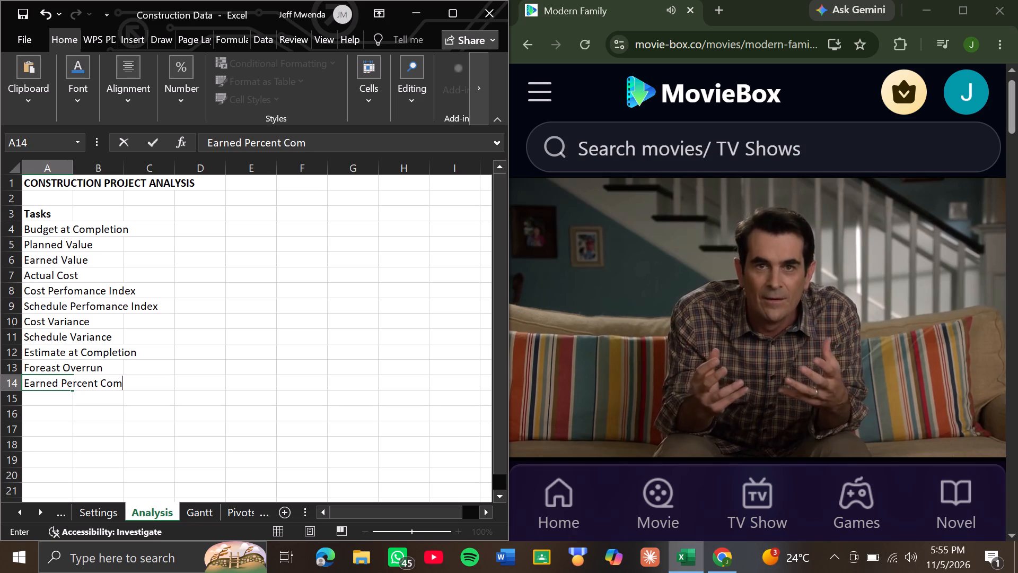
key("e")
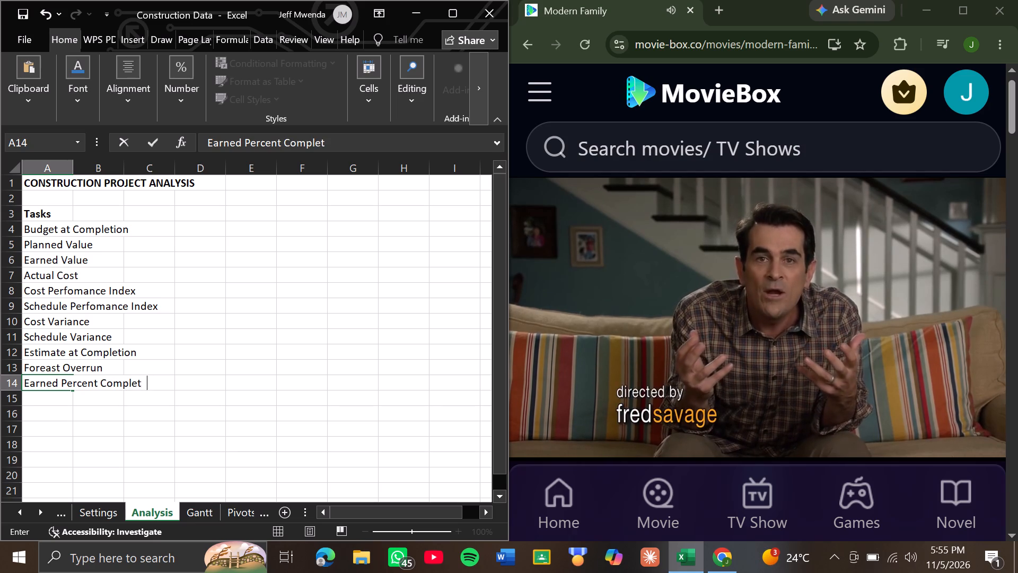
key("Down")
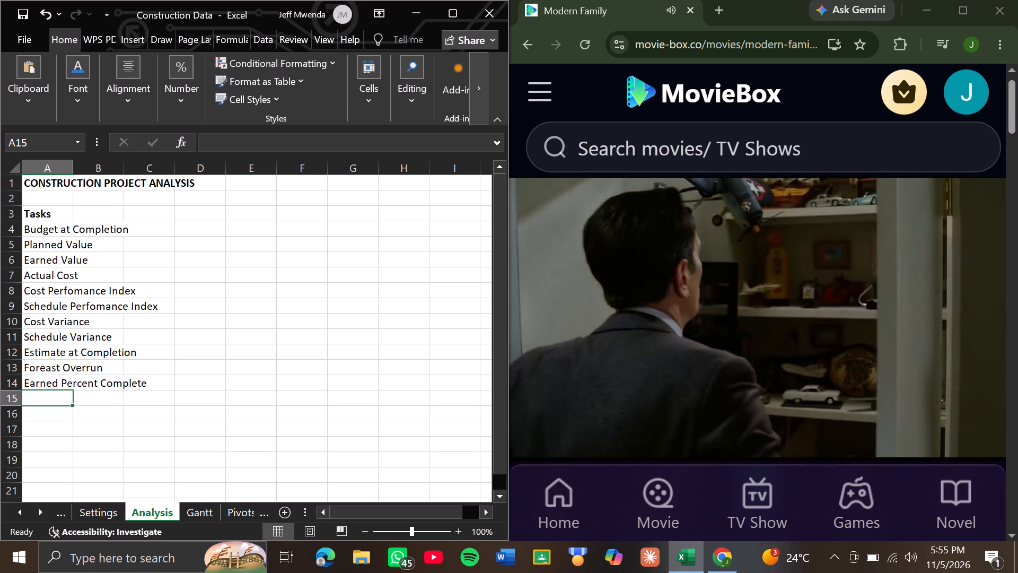
key("p")
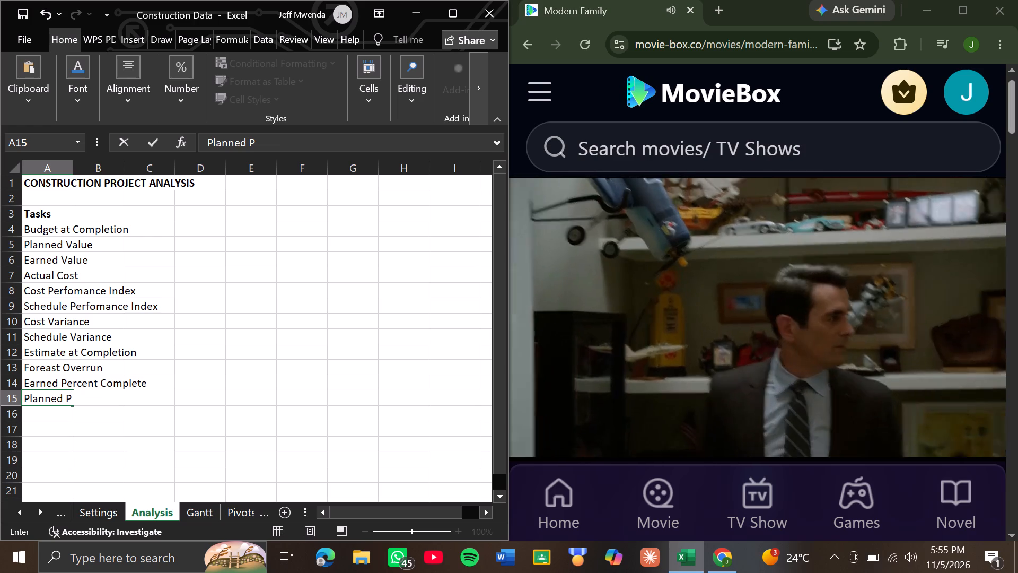
type("ercenr")
key("space")
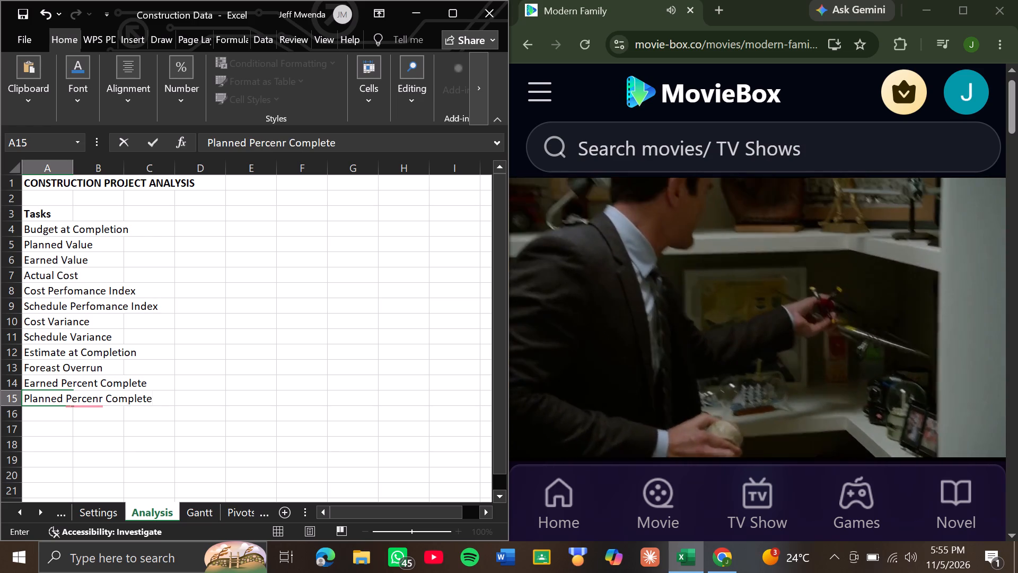
key("Down")
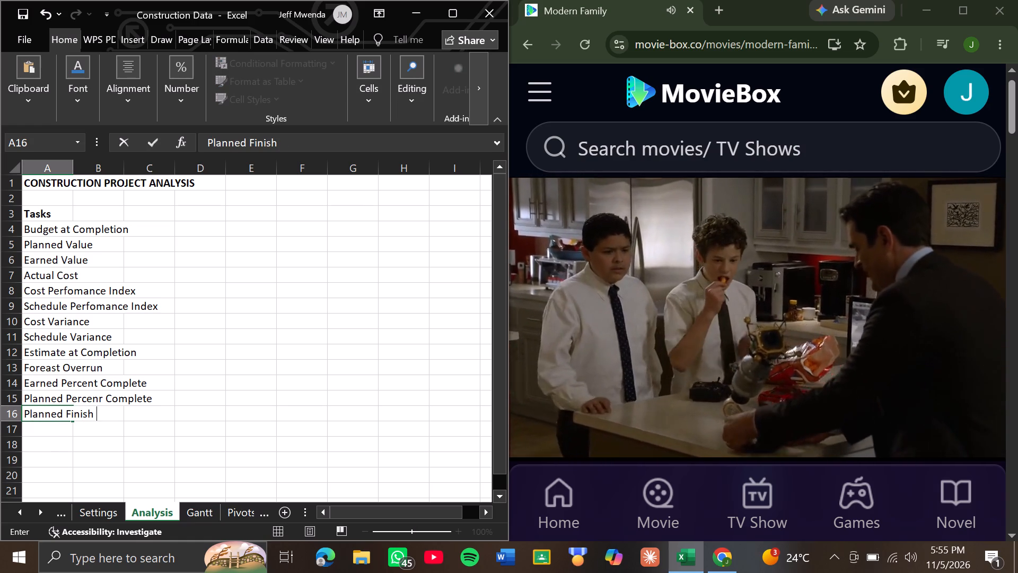
Complete the label "Planned Finish Date" in A16 and enter "Days to Planned Finish" in A17.
type("atr")
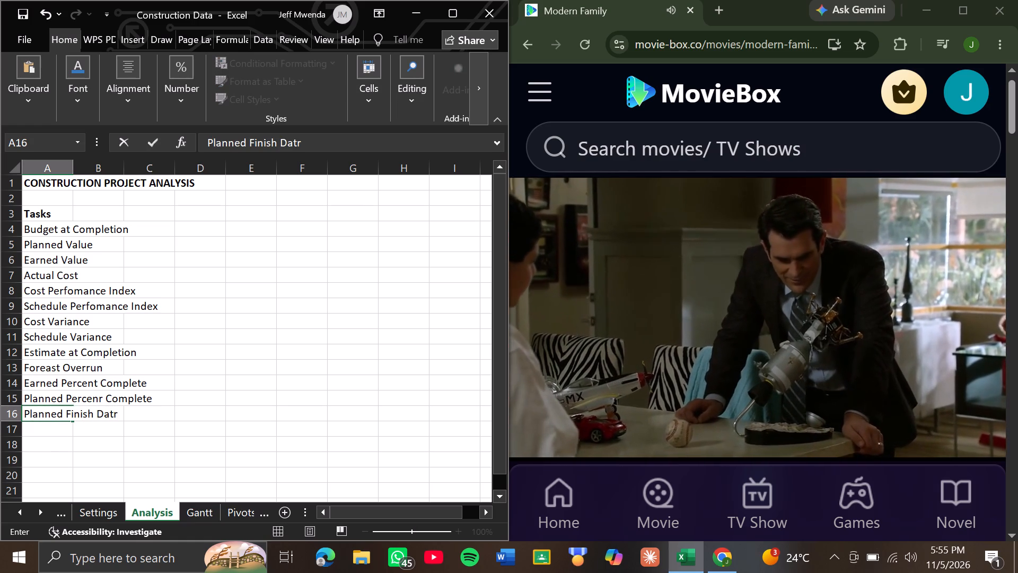
key("BackSpace")
key("e")
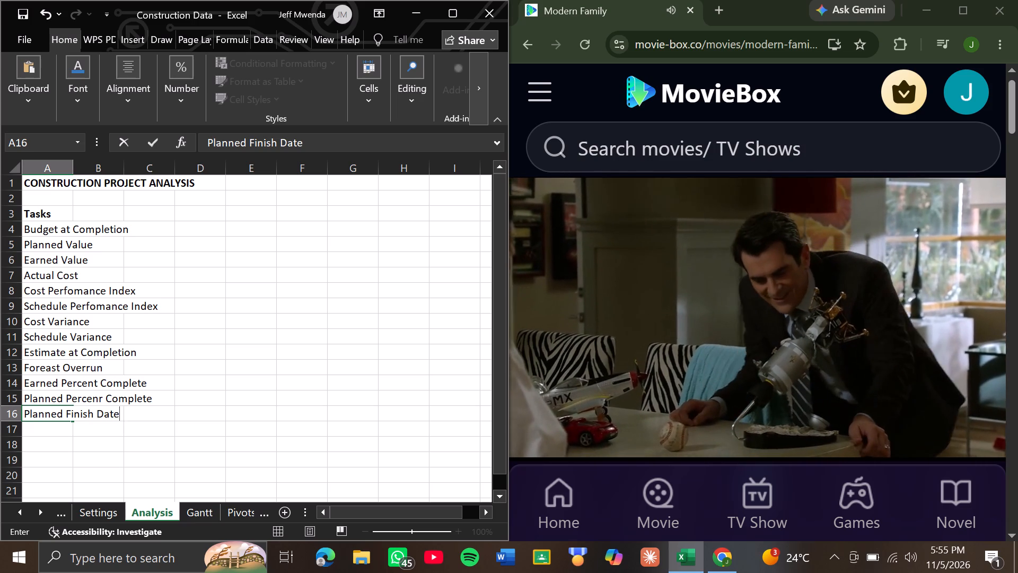
key("Down")
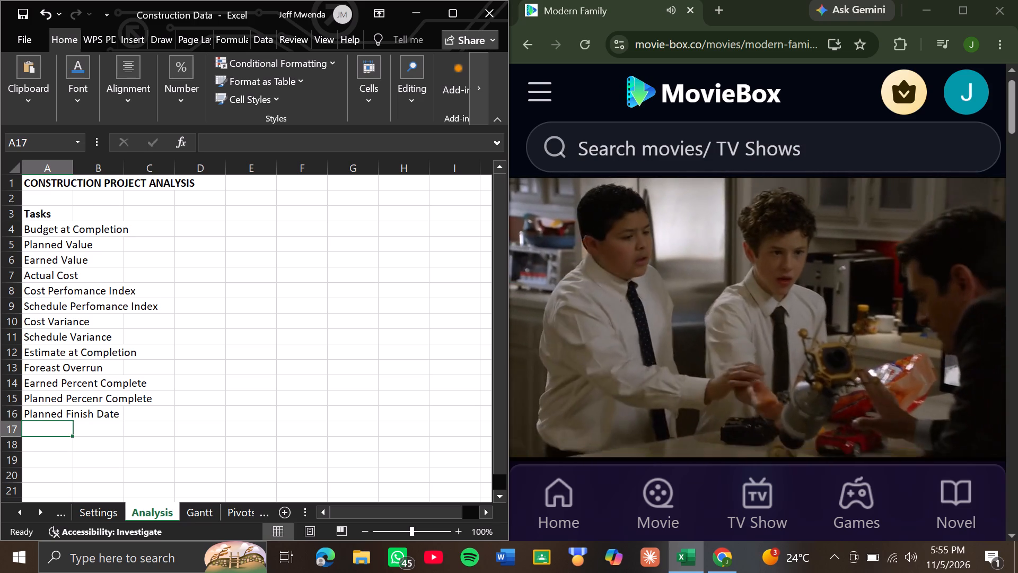
key("d")
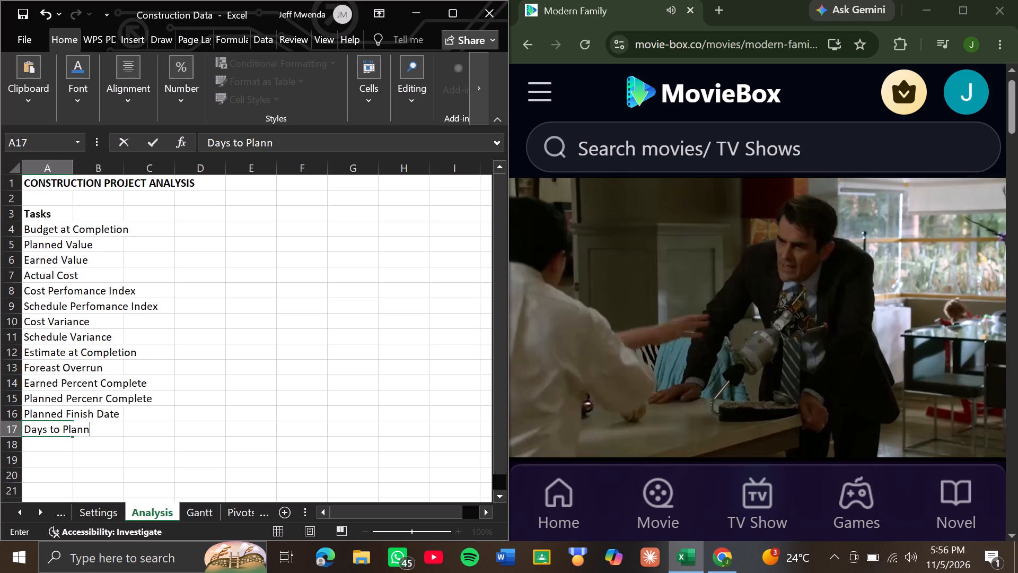
key("f")
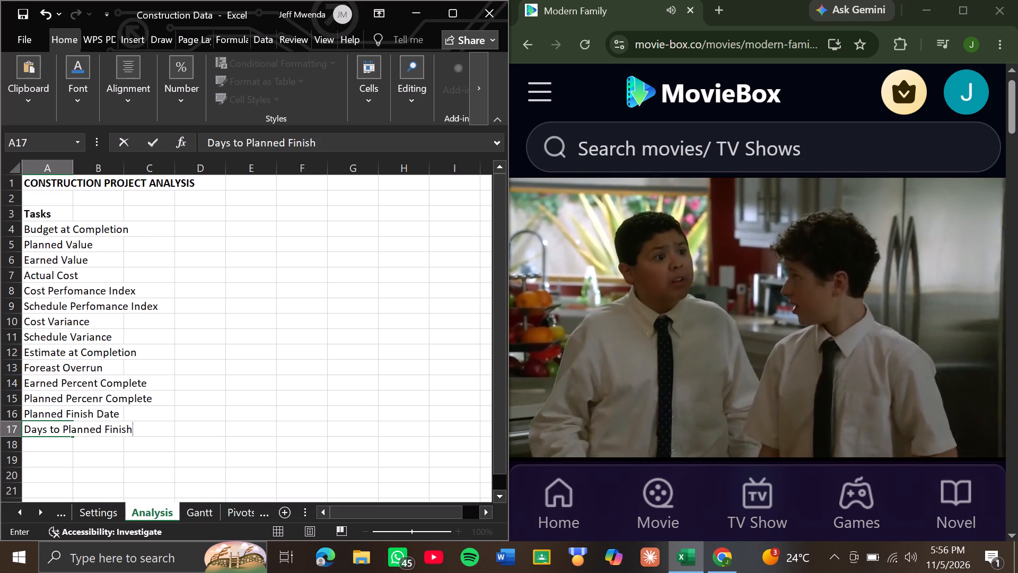
key("Right")
Enter the formula =COUNTA(tblTasks[TaskID]) in B4, beside the Budget at Completion label.
key("Up")
key("Up")
key("Up")
key("Up")
key("Up")
key("Up")
key("Up")
key("Up")
key("Up")
key("Up")
key("Up")
key("Up")
key("Up")
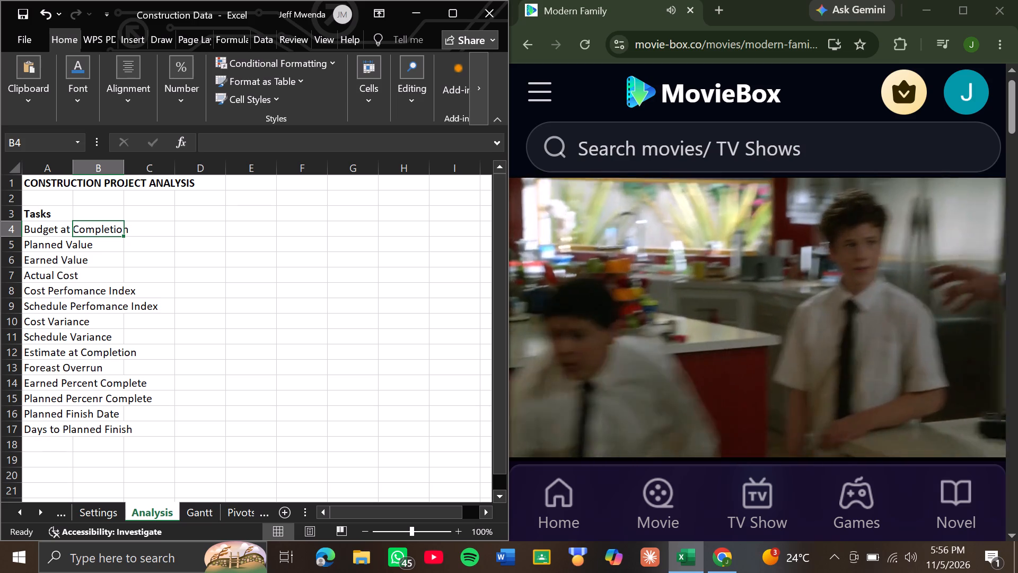
key("equal")
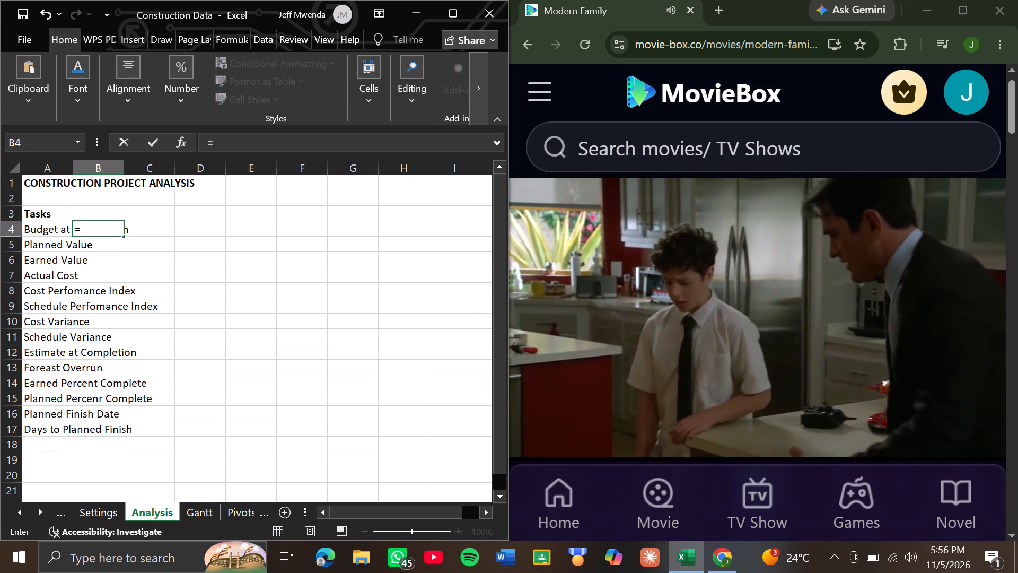
type("cou")
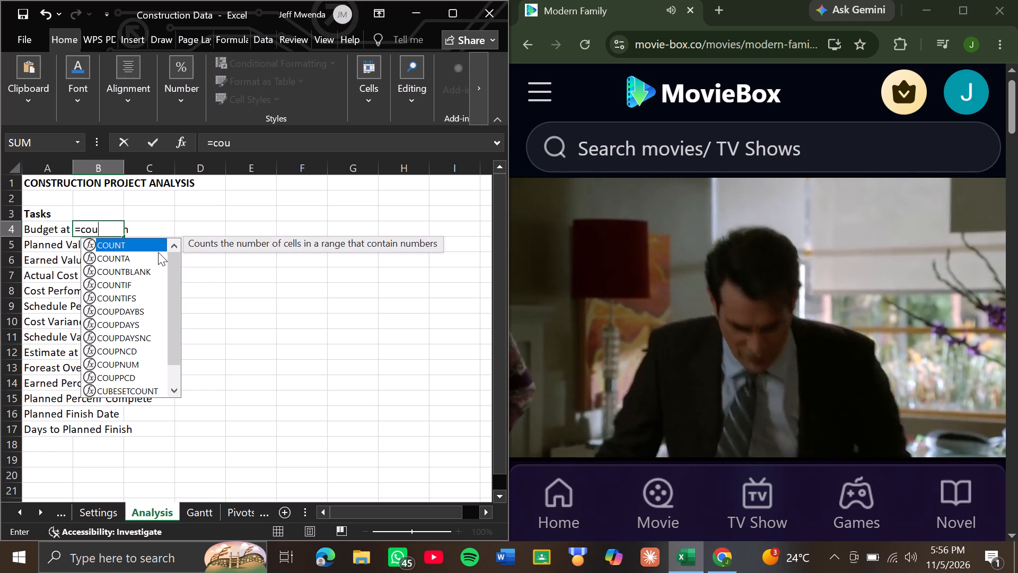
key("Down")
key("Tab")
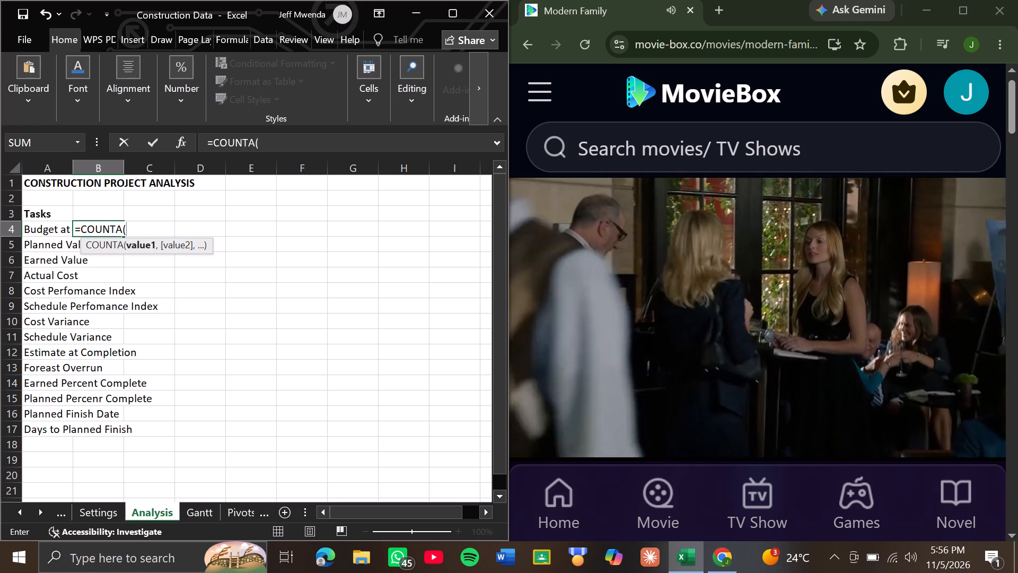
type("tblt")
key("Tab")
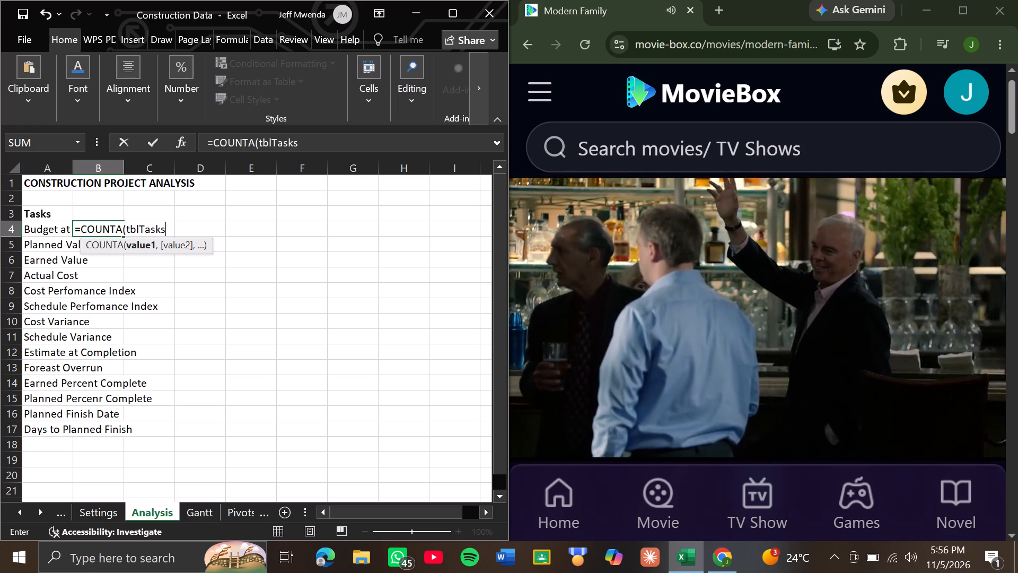
key("bracketleft")
key("t")
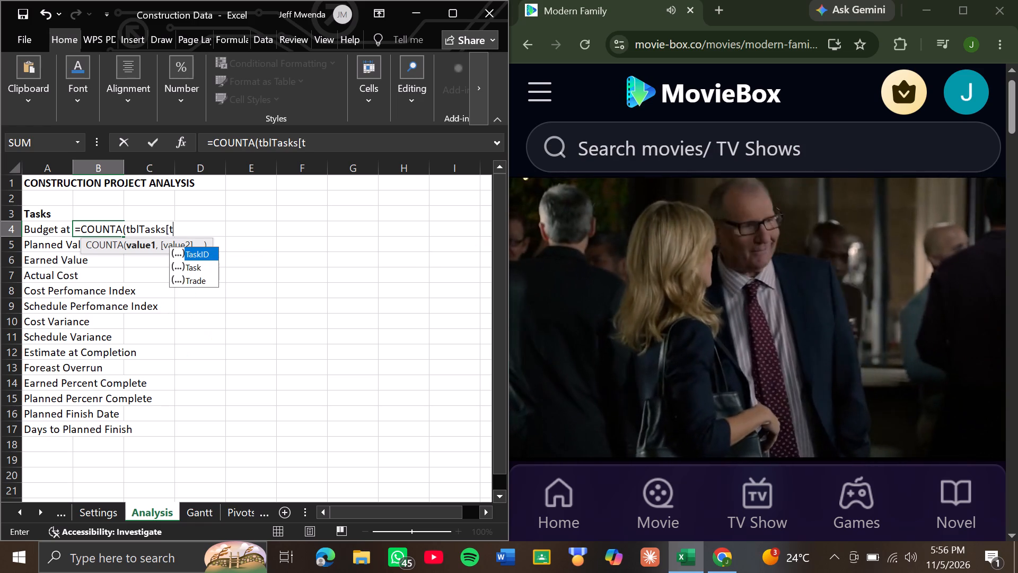
key("Tab")
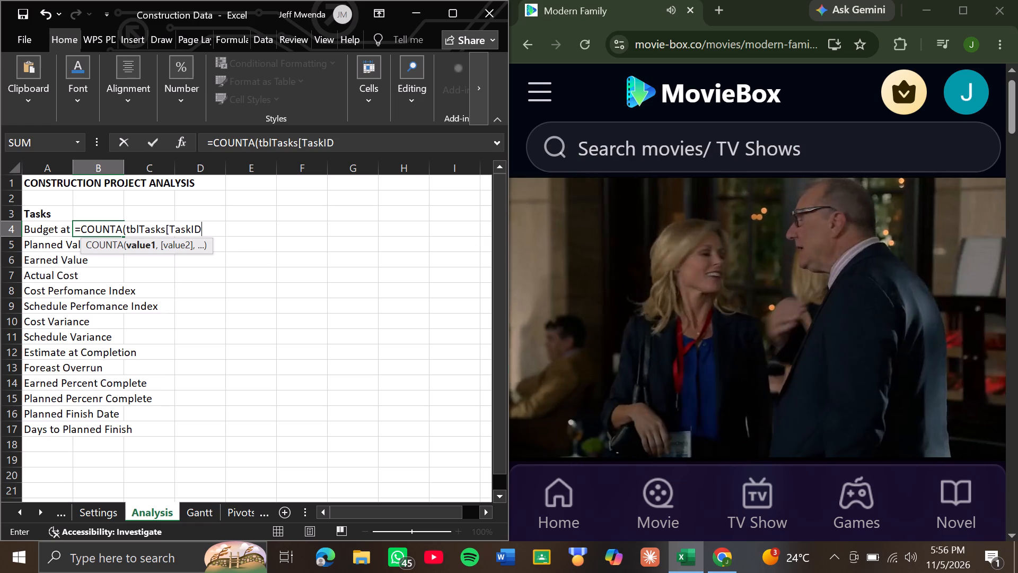
key("bracketright")
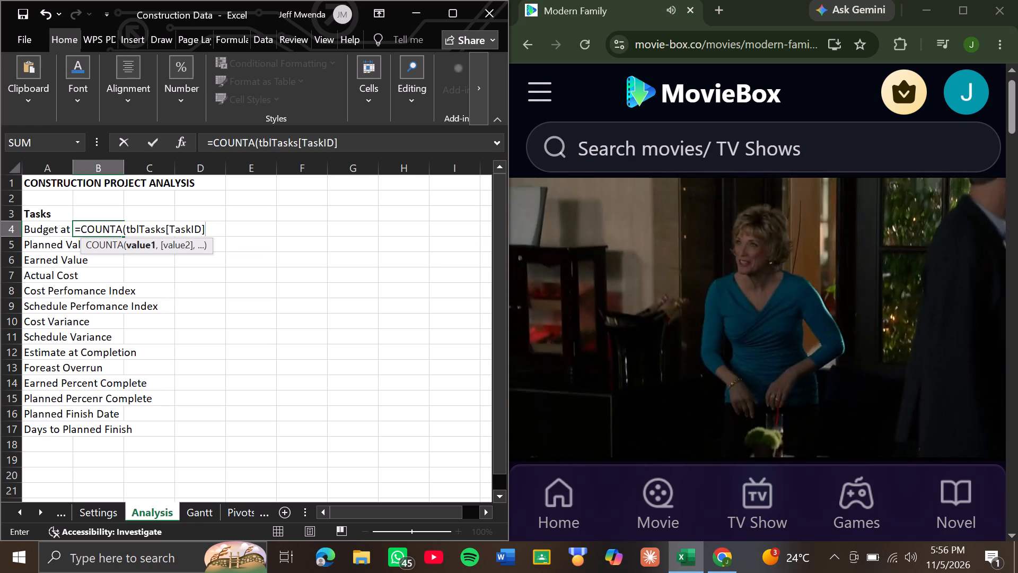
key("shift+parenright")
key("Return")
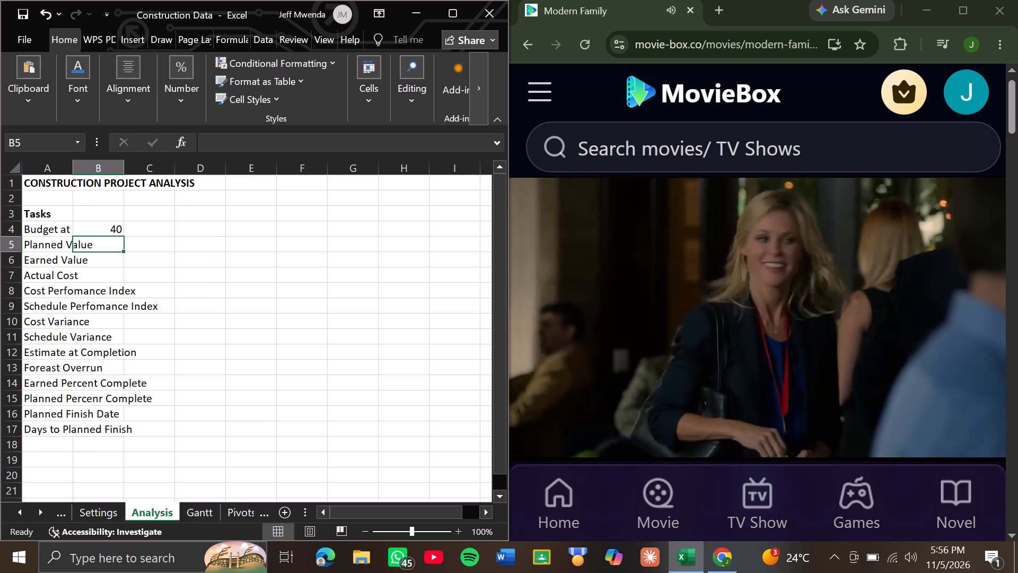
Enter the formula =SUM(tblTasks[Budget]) in B5, beside the Planned Value label.
key("equal")
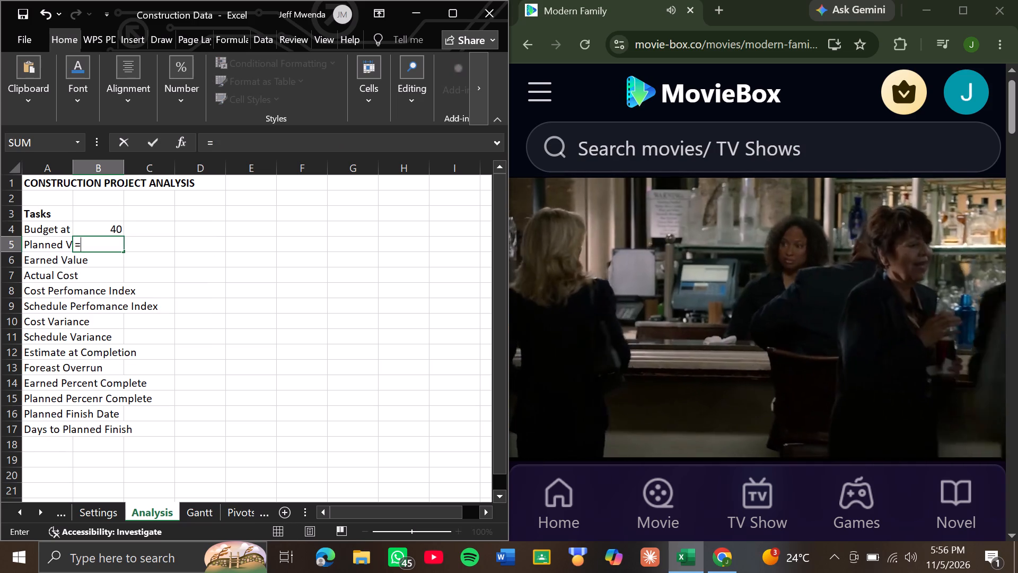
type("sum")
key("Tab")
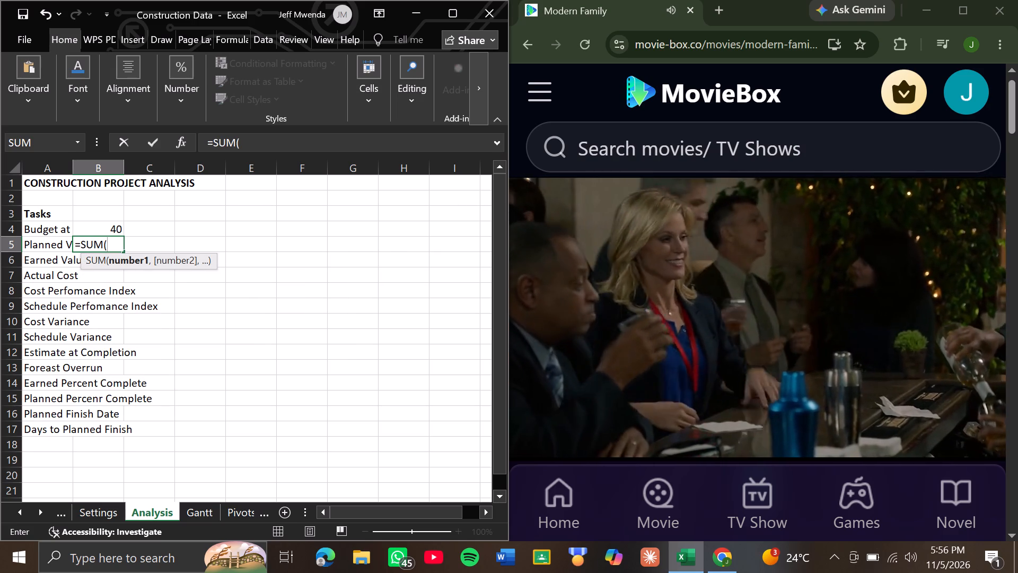
type("tbl")
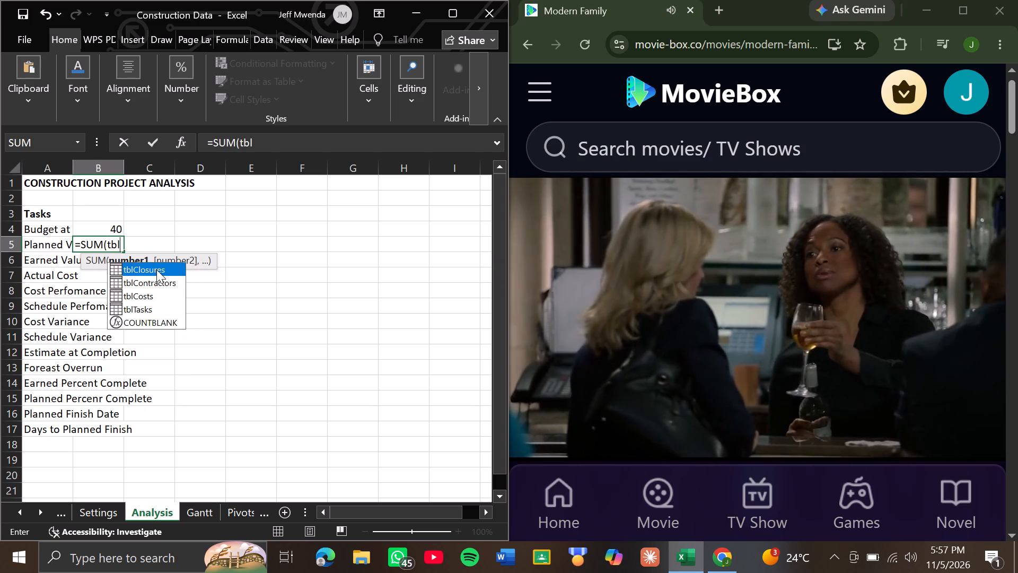
key("Down")
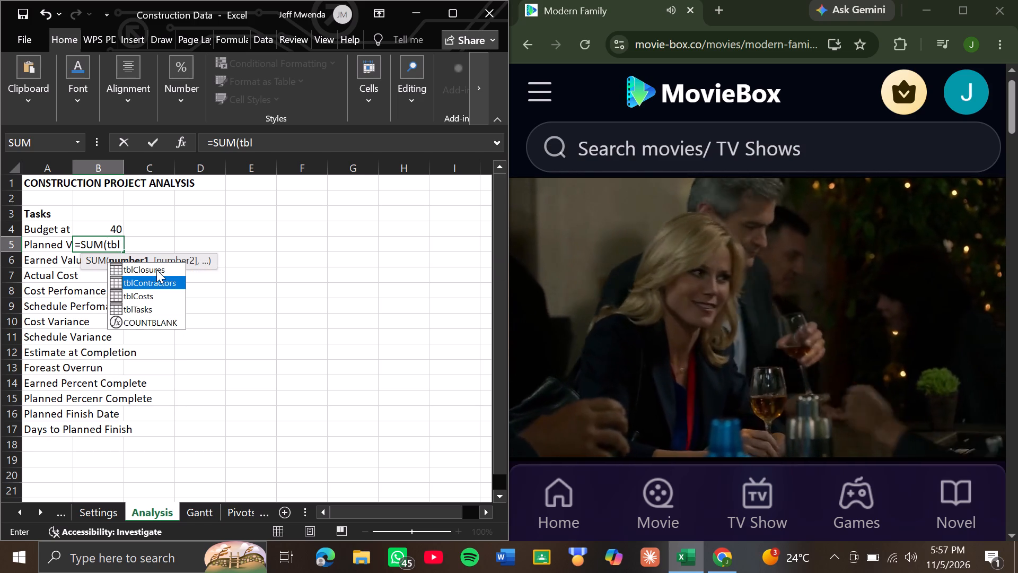
key("Down")
key("Down")
key("Tab")
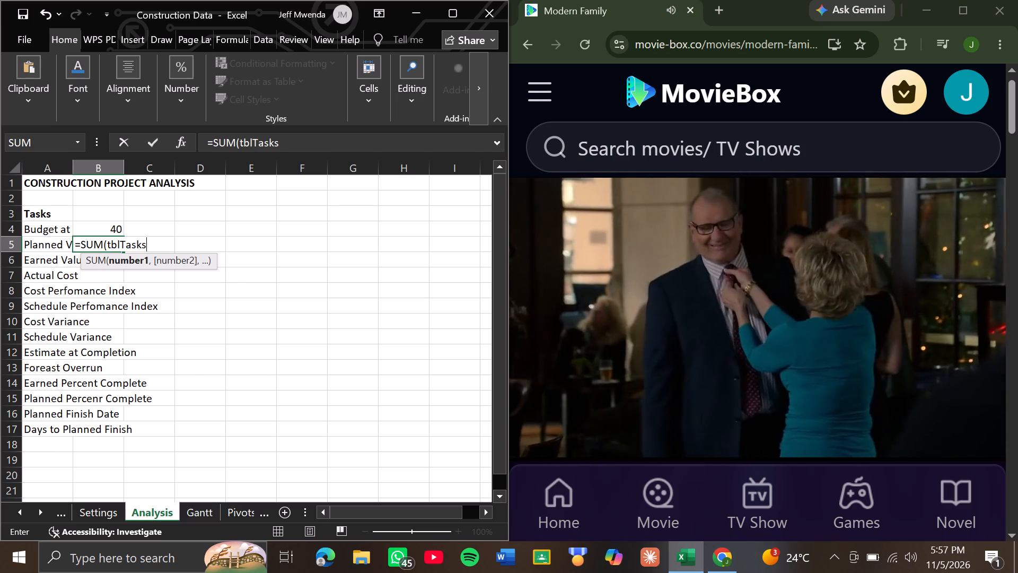
key("bracketleft")
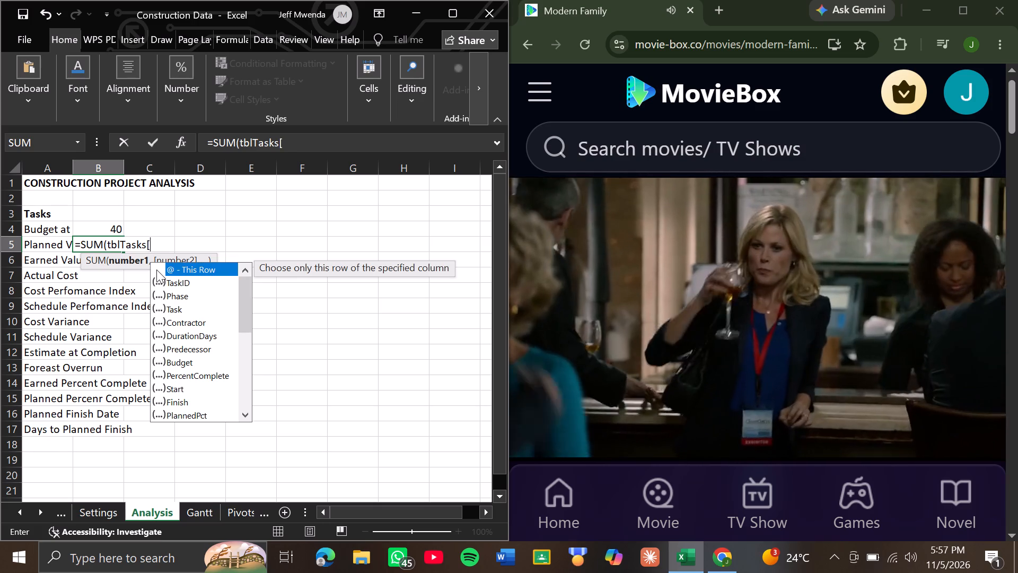
type("bu")
key("Tab")
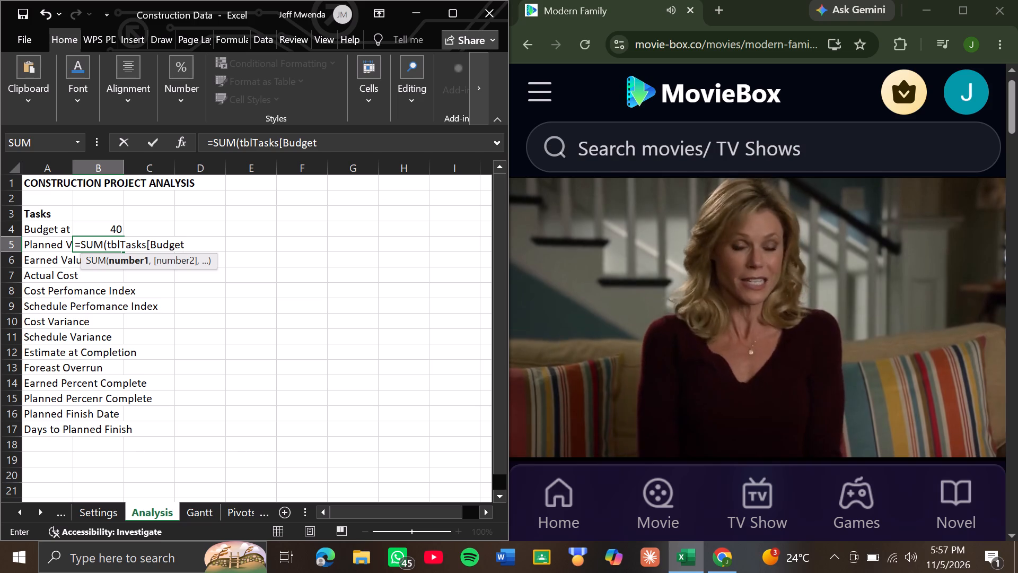
key("bracketright")
key("shift+parenright")
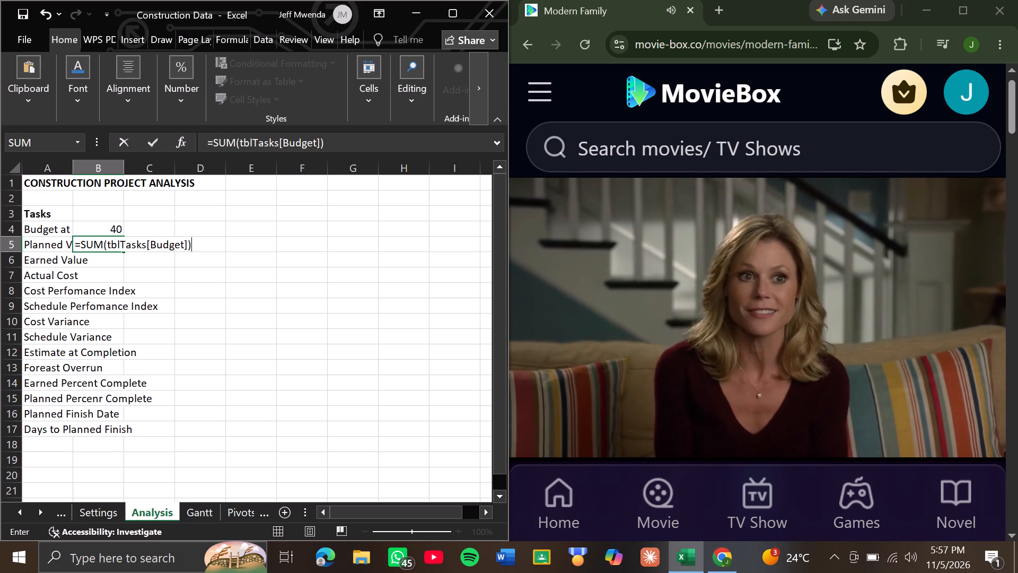
key("Return")
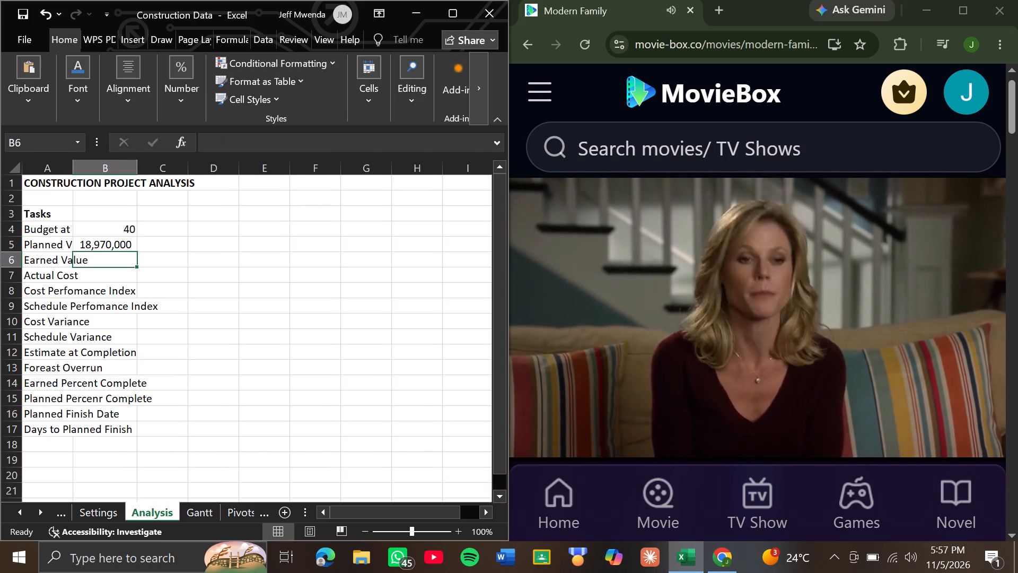
Copy the formula text =SUM(tblTasks[Budget]) from B5 and paste it into B6.
left_click(122, 248)
left_click_drag(336, 139, 273, 145)
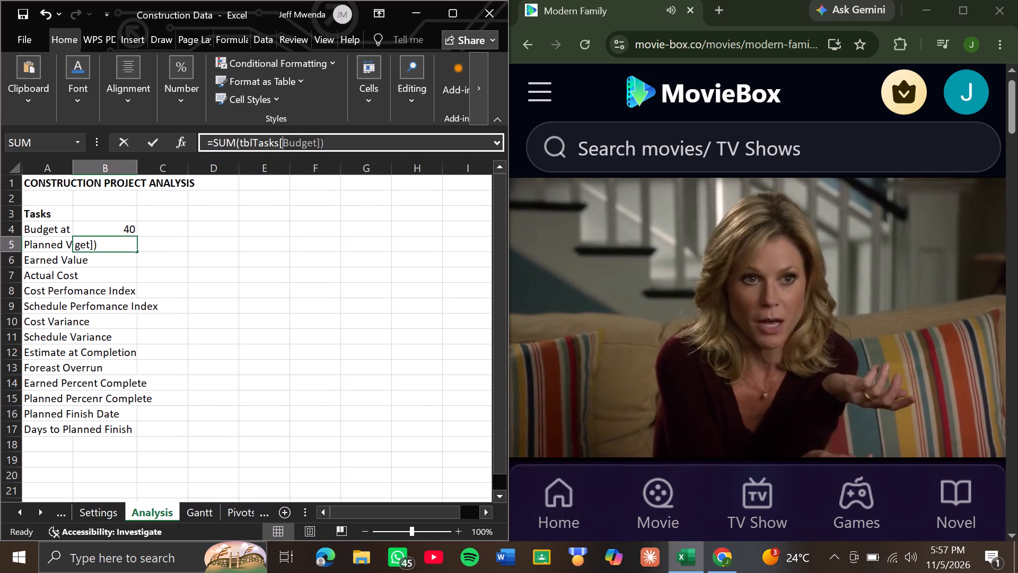
left_click_drag(273, 145, 194, 150)
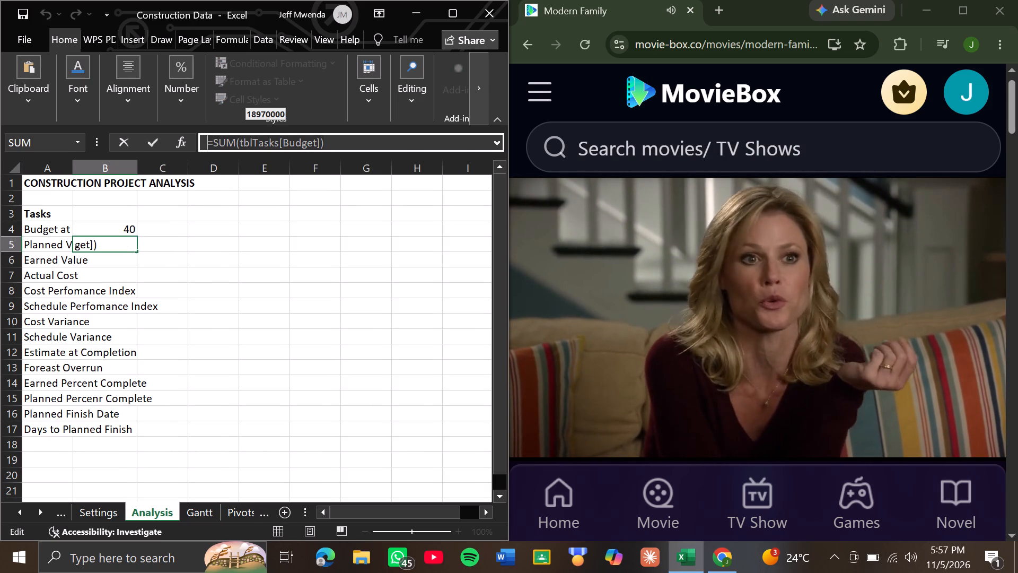
right_click(228, 140)
left_click(265, 171)
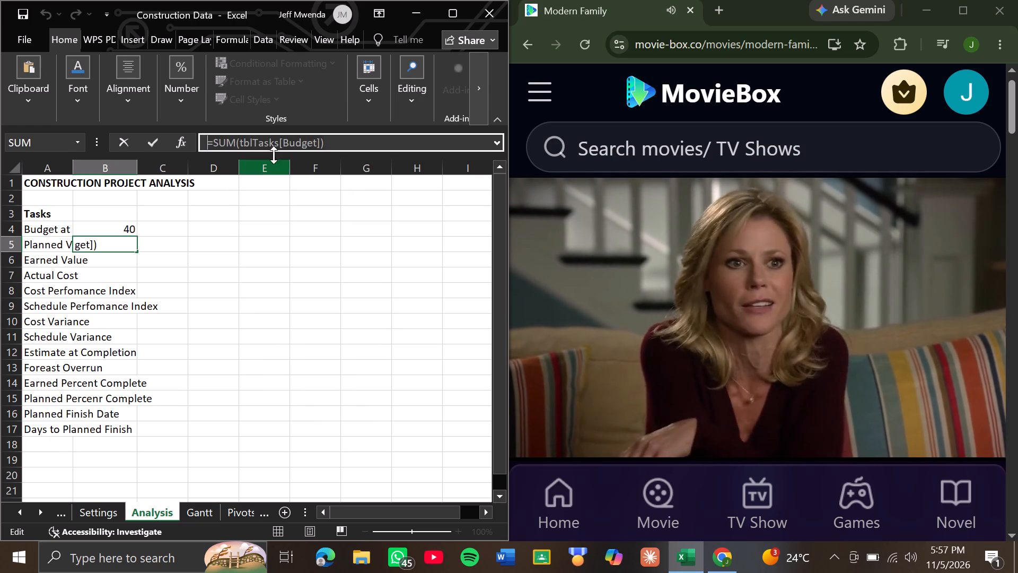
left_click(280, 145)
left_click(118, 261)
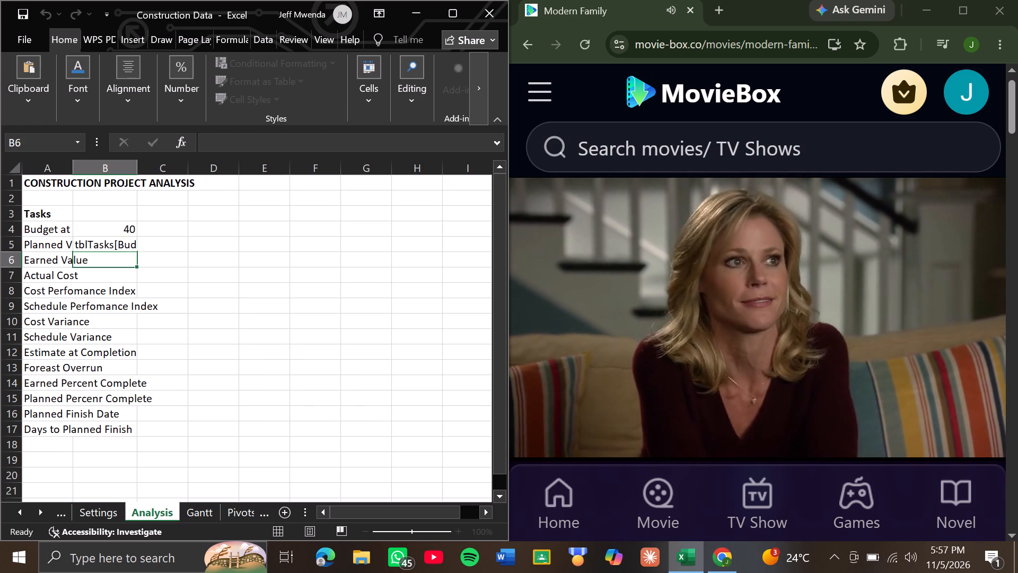
left_click(248, 144)
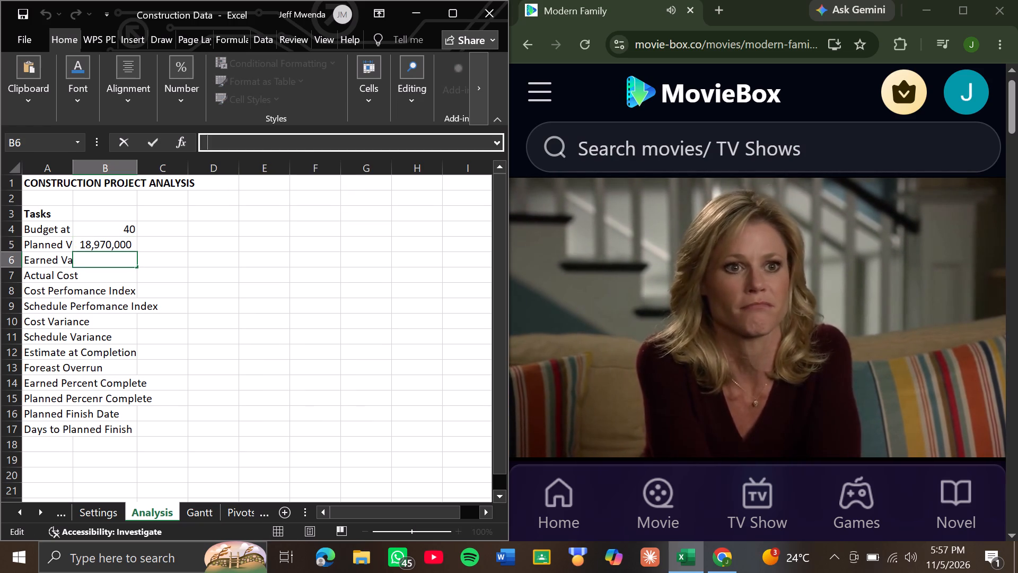
key("ctrl+v")
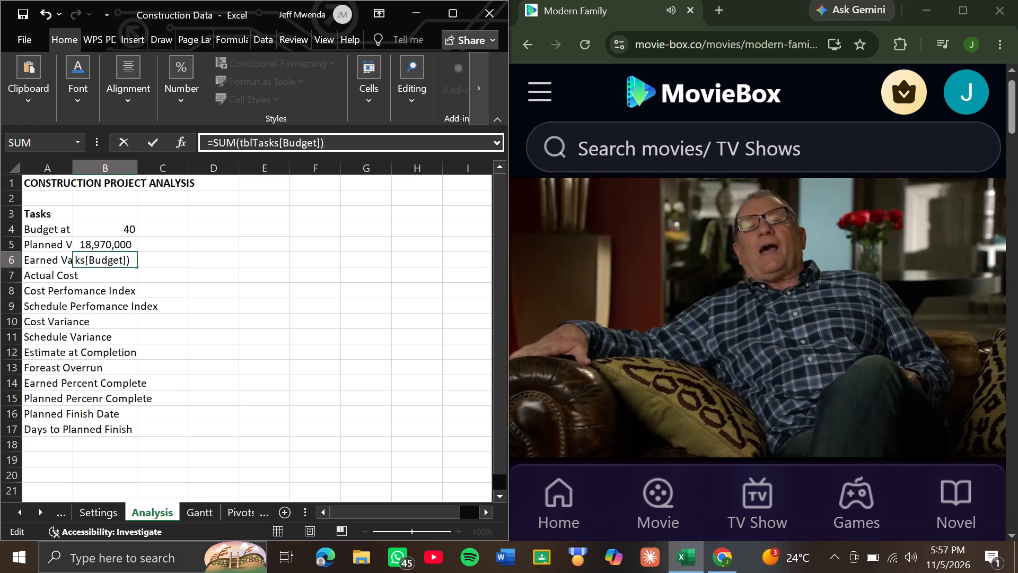
Change the pasted formula in B6, beside the Earned Value label, to =SUM(tblTasks[PV]).
key("Left")
key("Left")
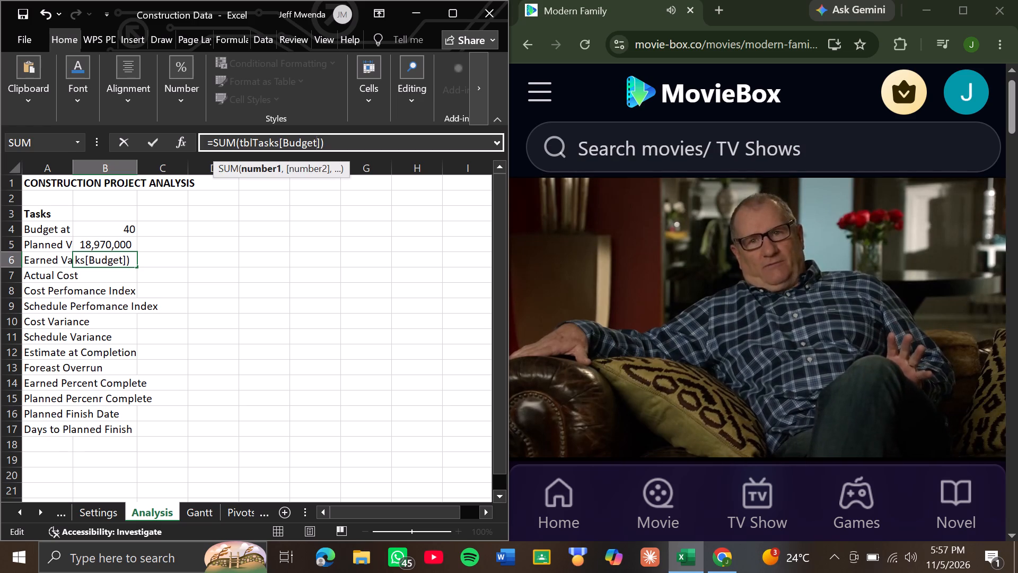
key("BackSpace")
key("BackSpace")
key("BackSpace")
key("BackSpace")
key("BackSpace")
key("BackSpace")
key("BackSpace")
key("BackSpace")
key("BackSpace")
key("BackSpace")
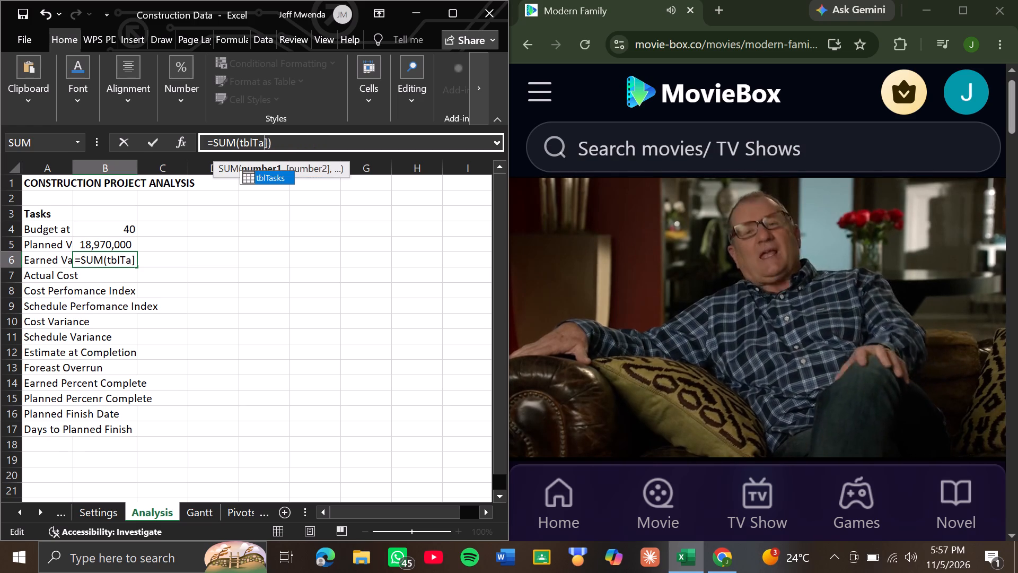
key("BackSpace")
key("BackSpace")
key("p")
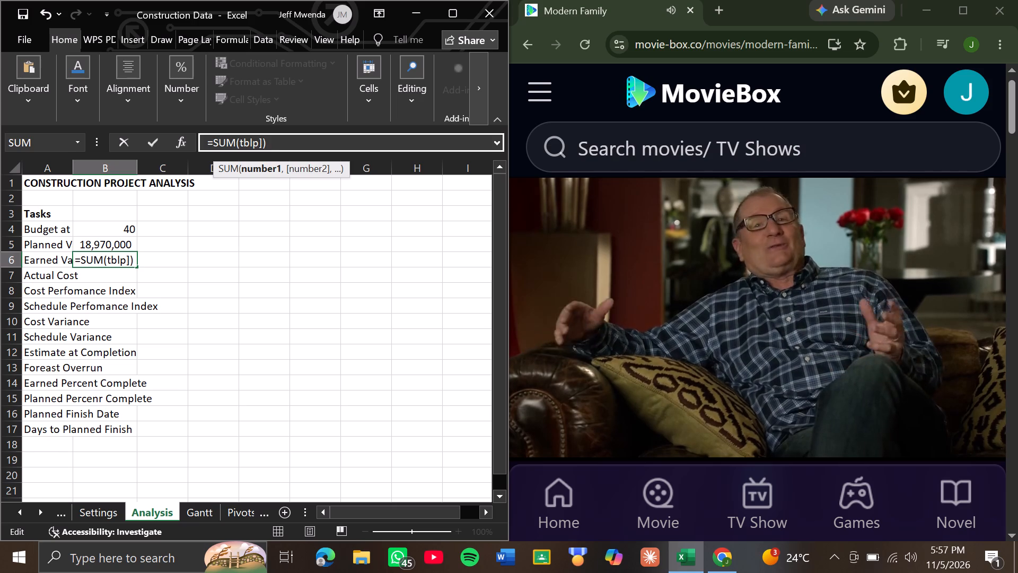
key("v")
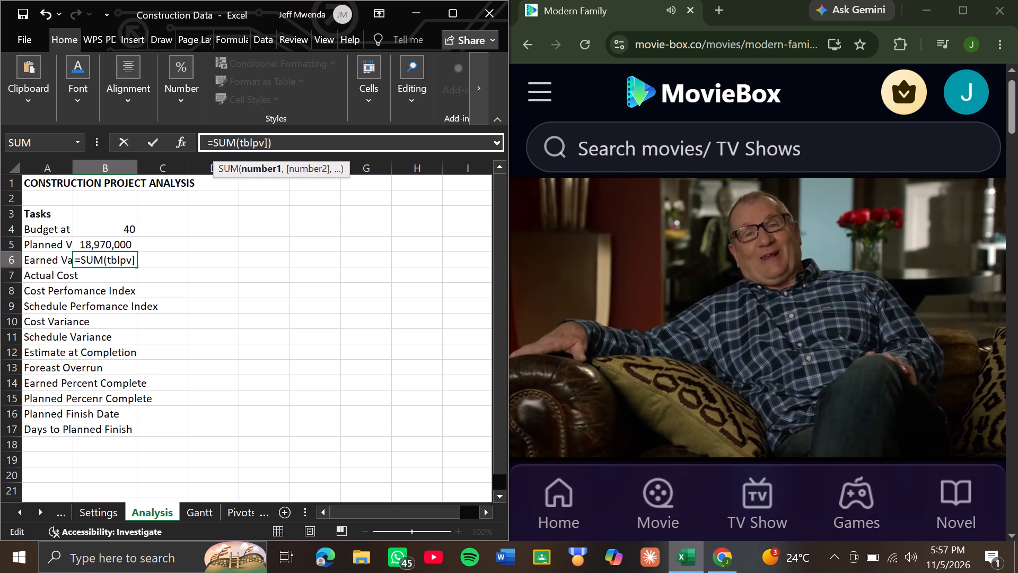
key("BackSpace")
key("BackSpace")
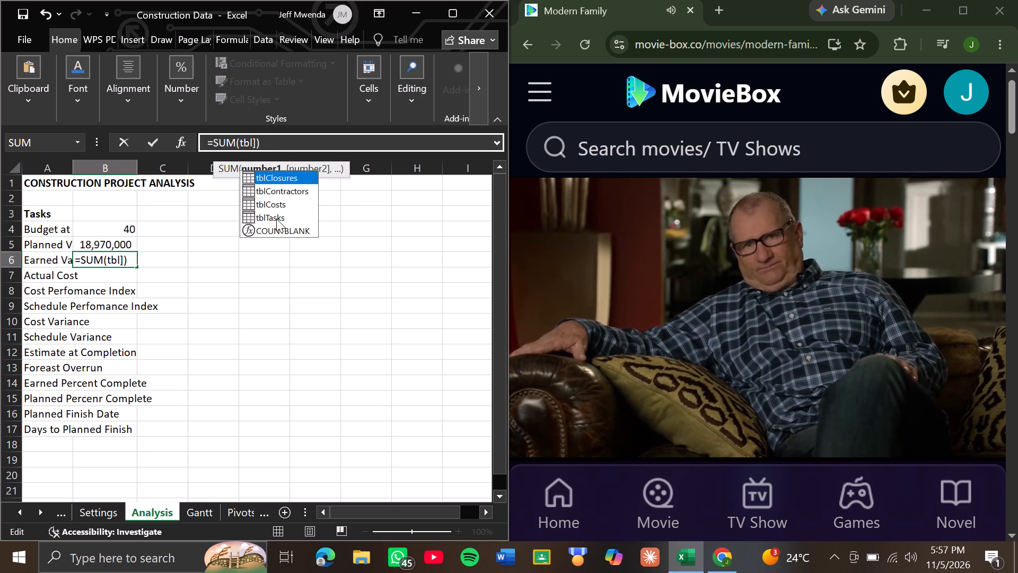
double_click(276, 219)
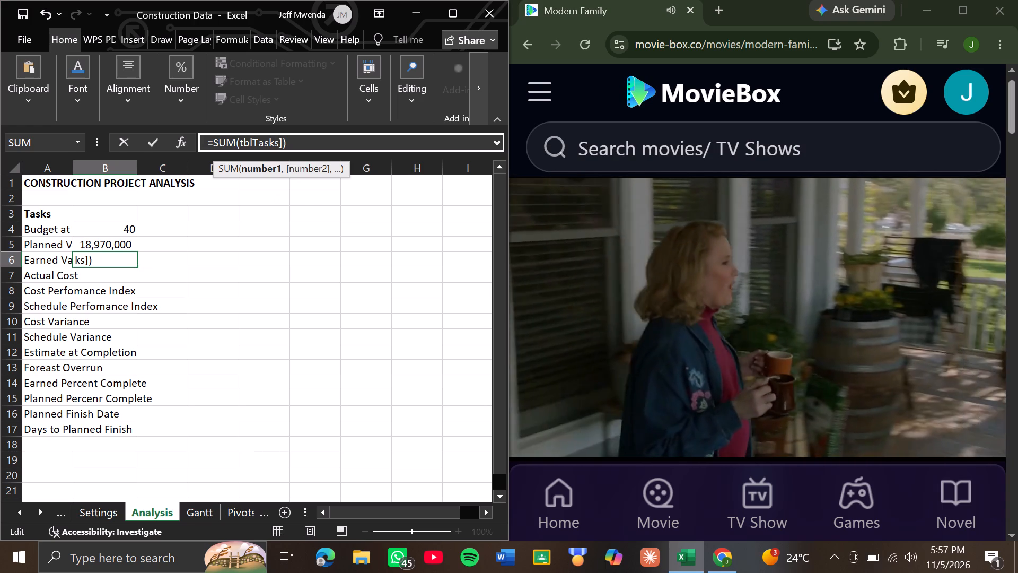
key("bracketleft")
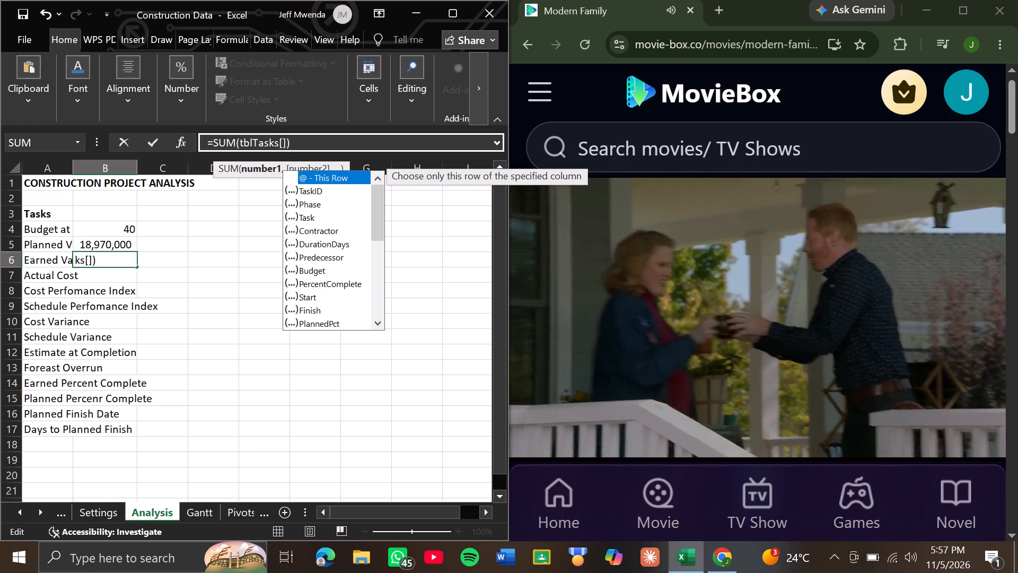
key("p")
key("v")
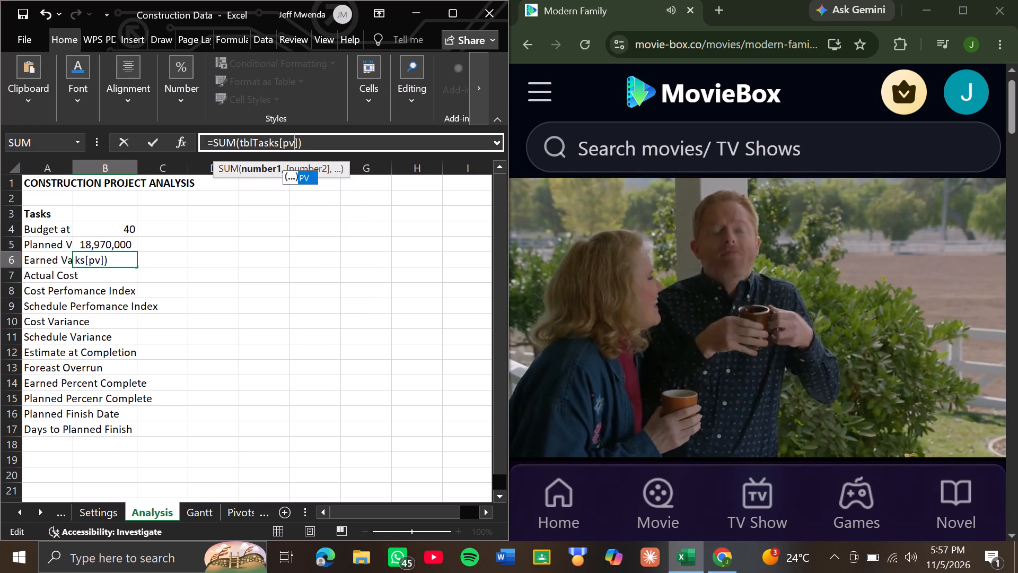
key("Tab")
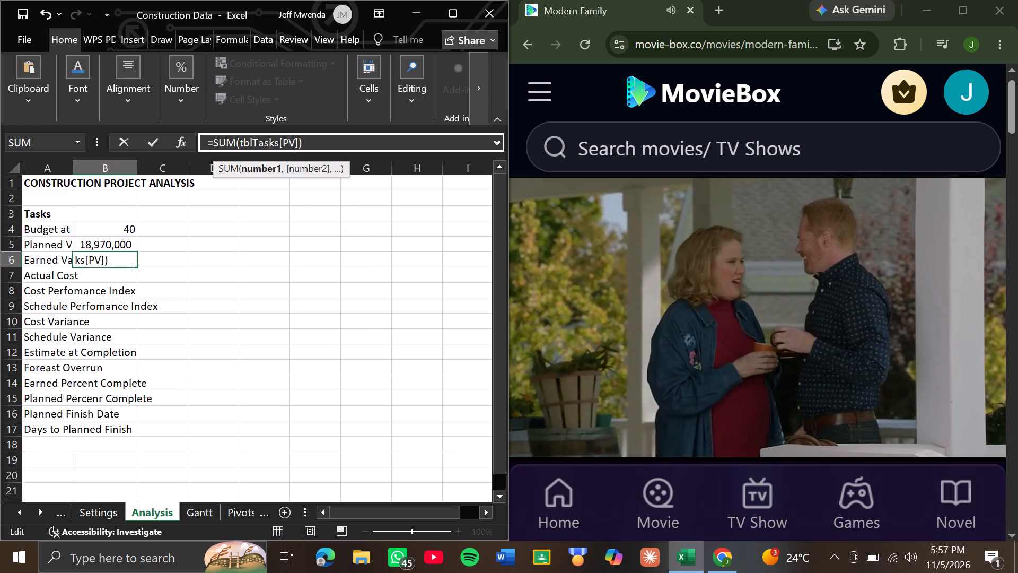
key("Return")
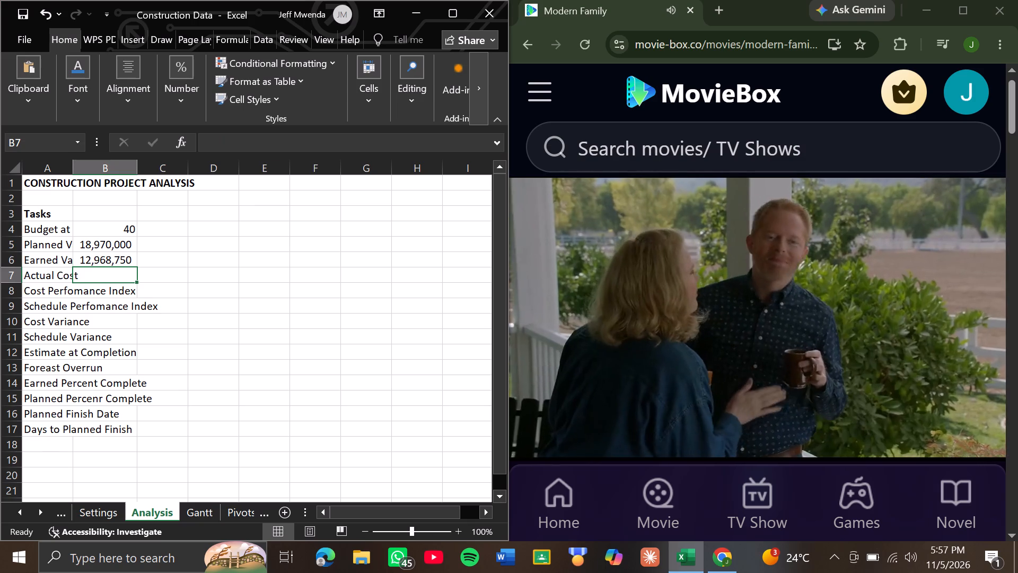
Paste the copied SUM formula into B7, beside Actual Cost, and change it to =SUM(tblTasks[EV]).
left_click(250, 140)
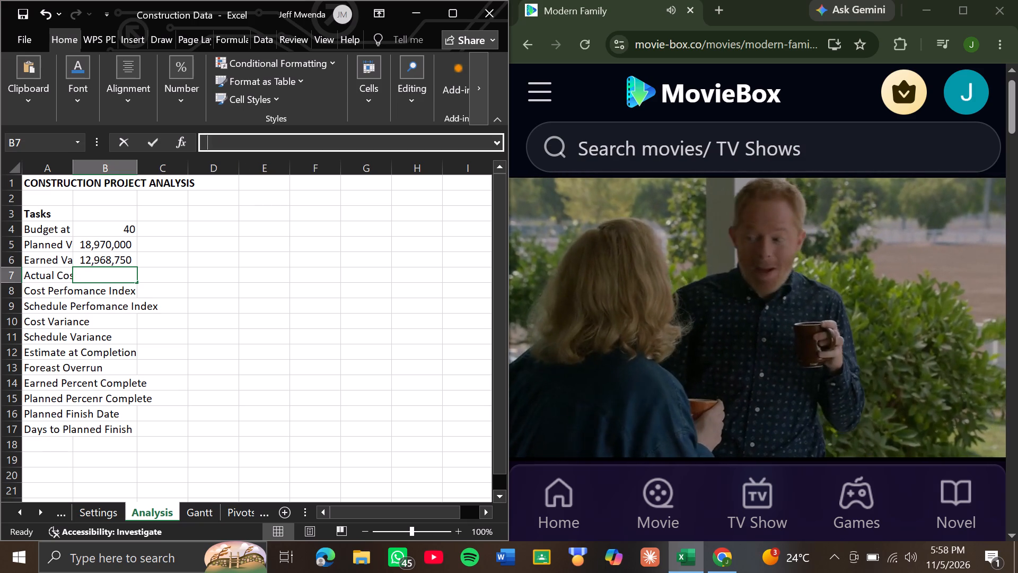
key("ctrl+v")
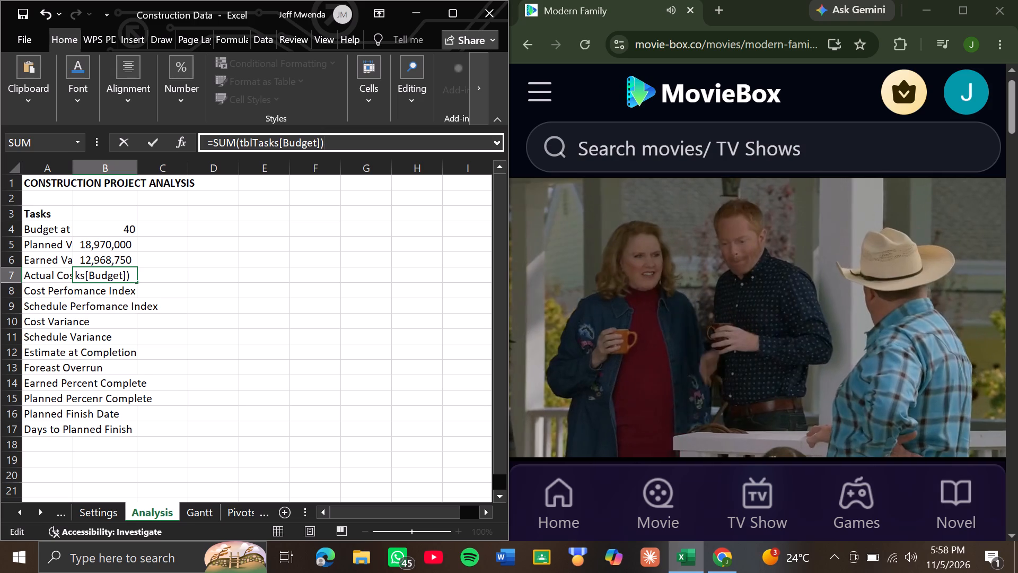
left_click(315, 146)
key("BackSpace")
key("BackSpace")
key("BackSpace")
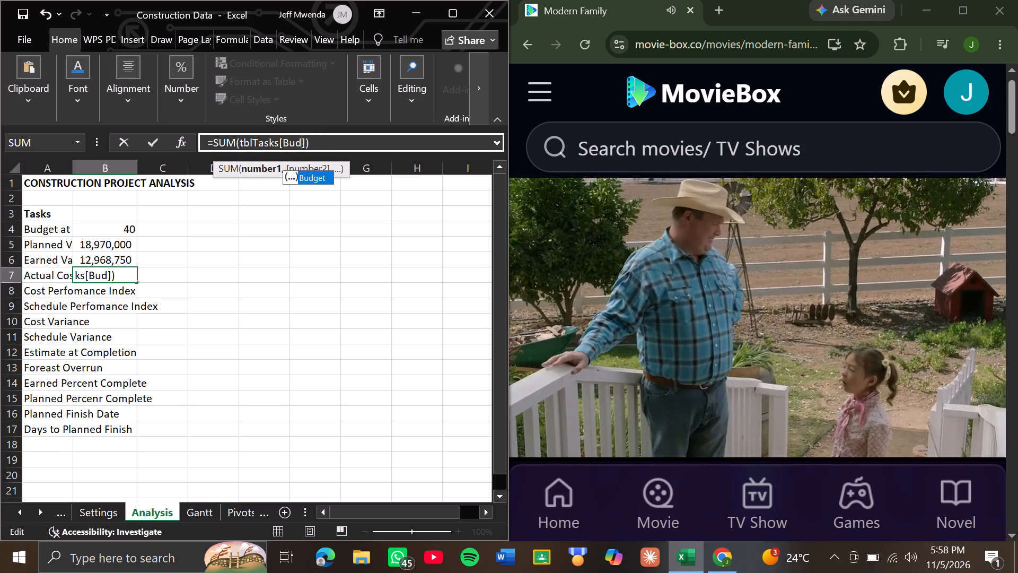
key("BackSpace")
key("BackSpace")
key("BackSpace")
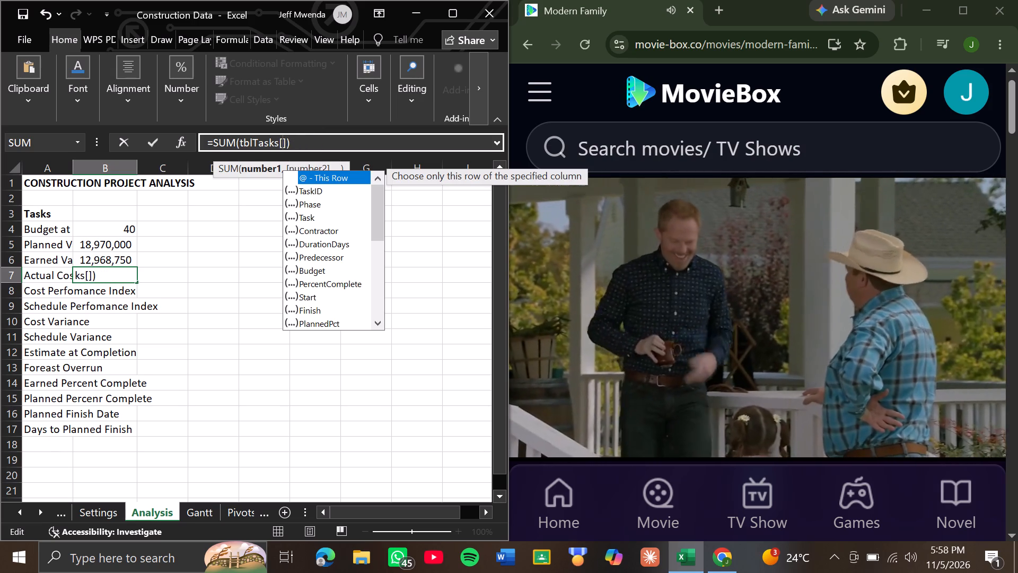
type("ev")
key("Tab")
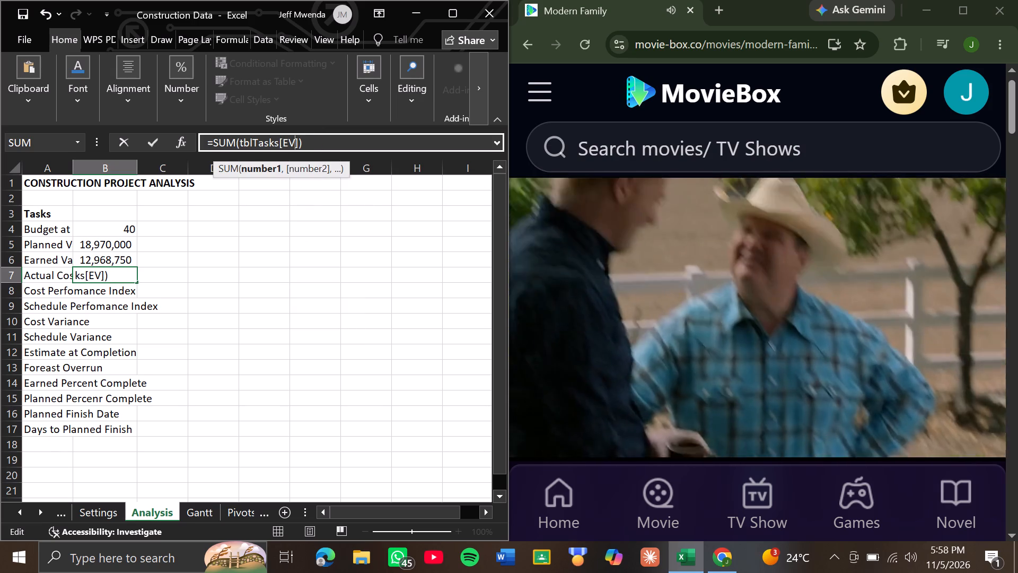
key("Return")
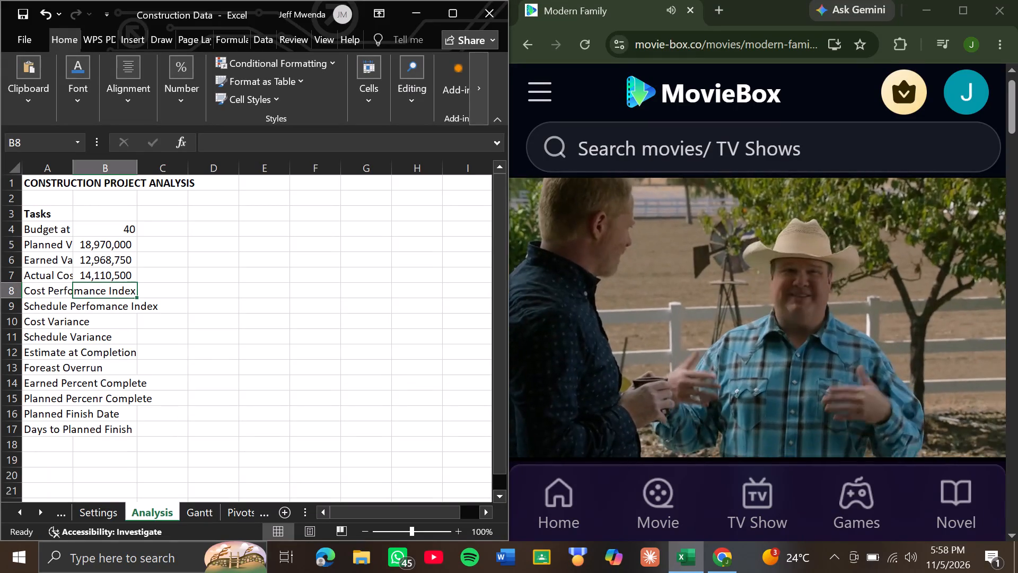
Enter the formula =B6/B7 in B8 for the cost performance index.
key("equal")
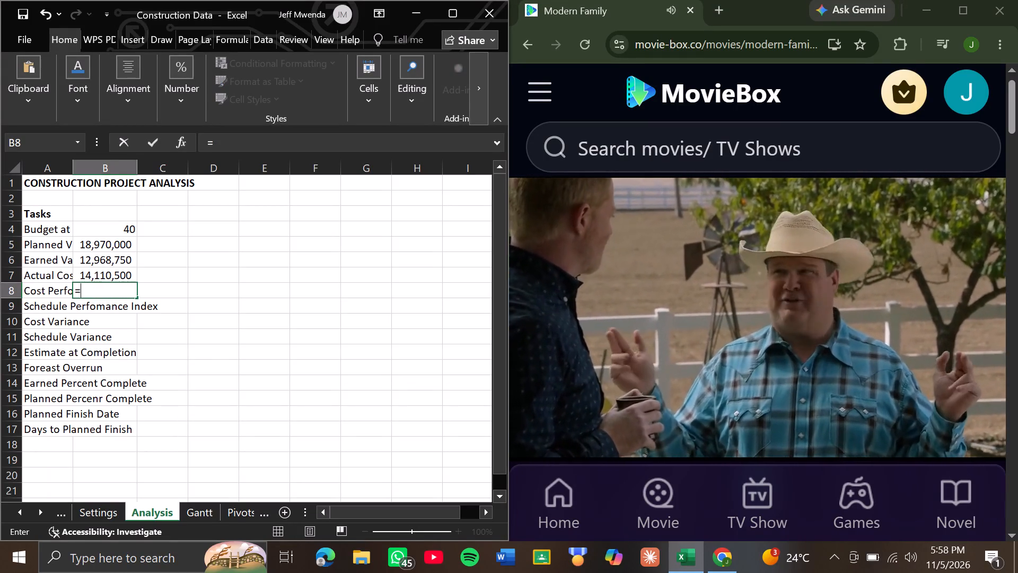
type("B6")
key("slash")
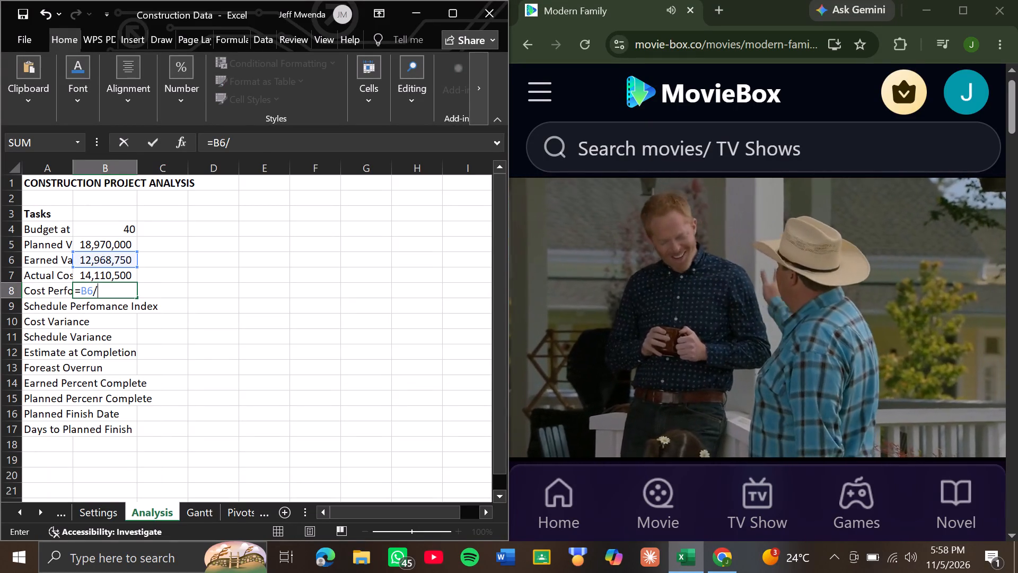
key("b")
key("7")
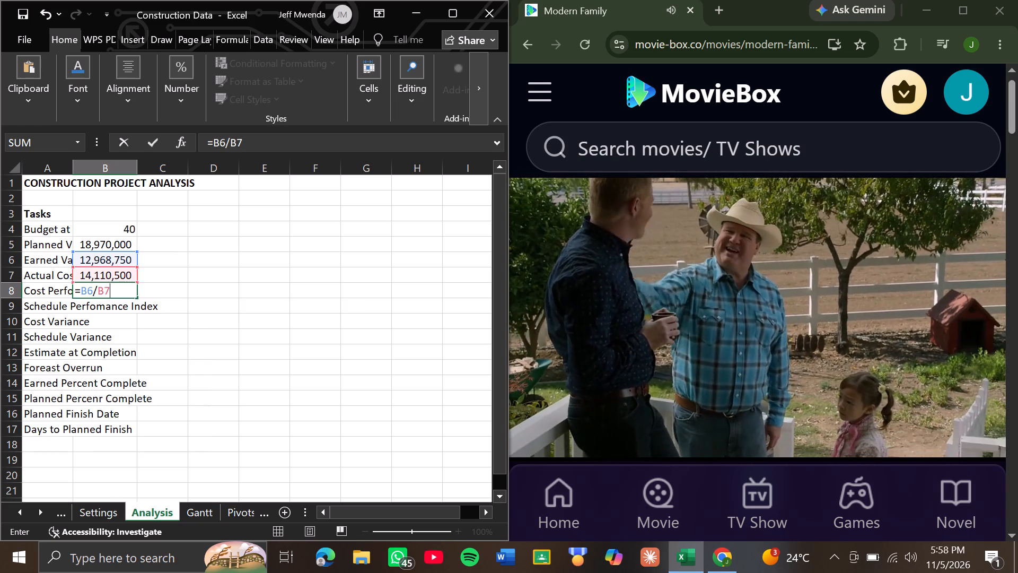
key("Return")
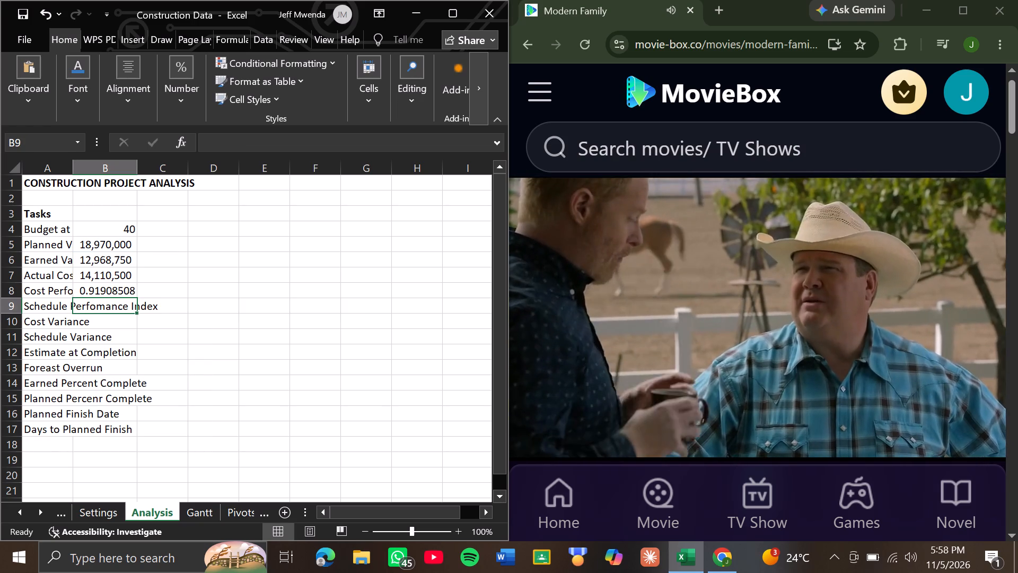
Enter the formula =B6/B5 in B9 for the schedule performance index.
key("equal")
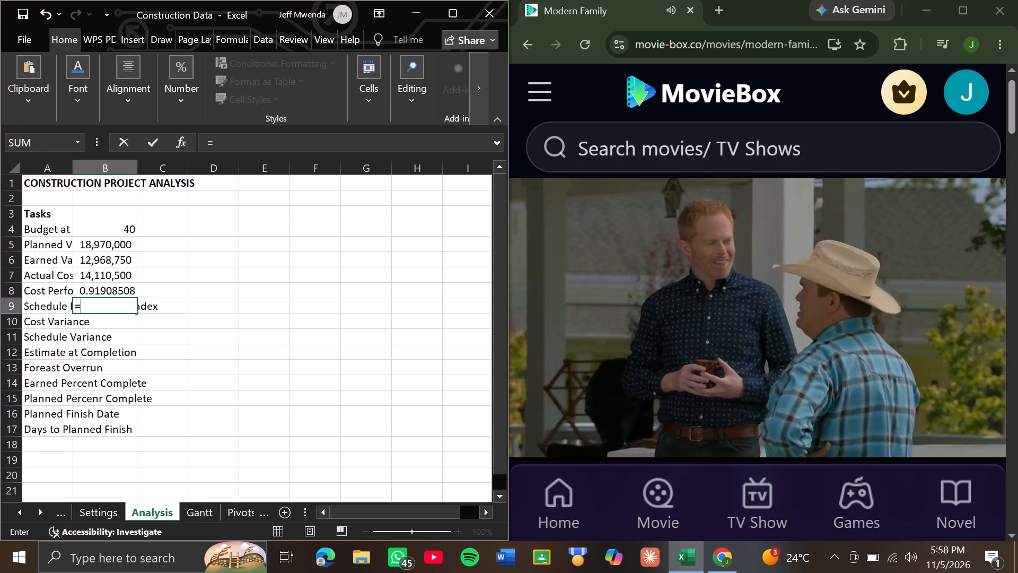
type("B6")
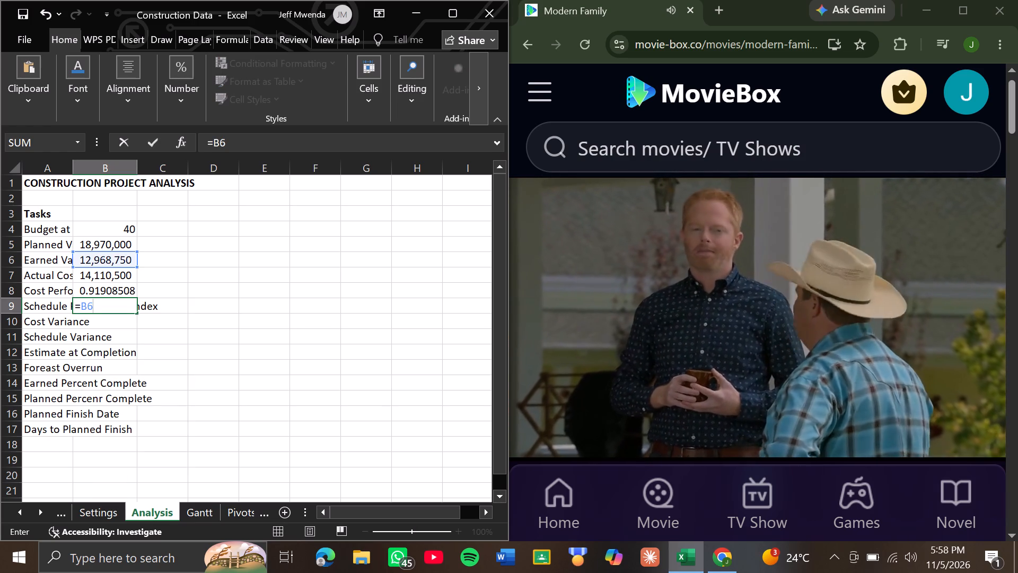
key("slash")
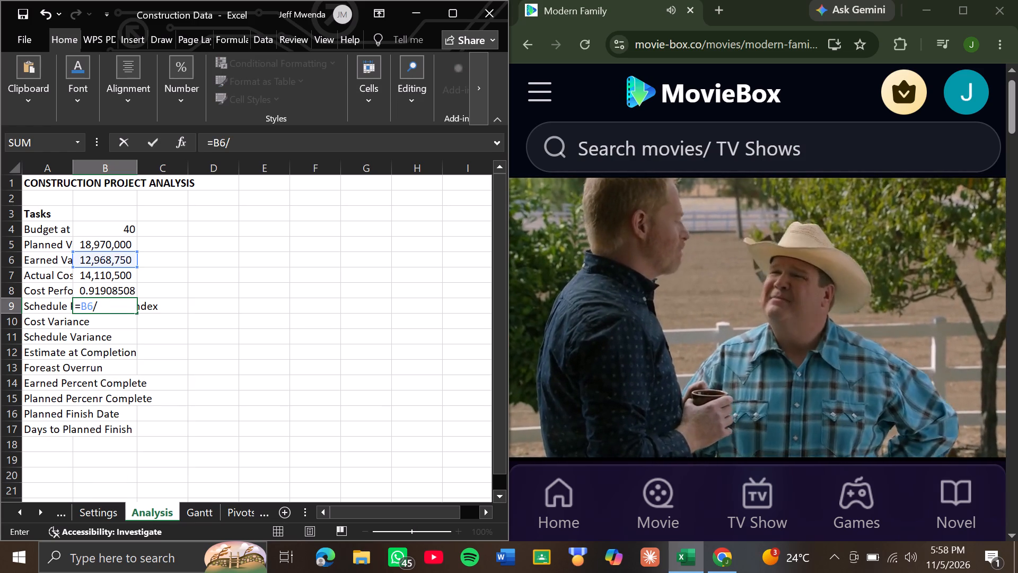
key("b")
key("5")
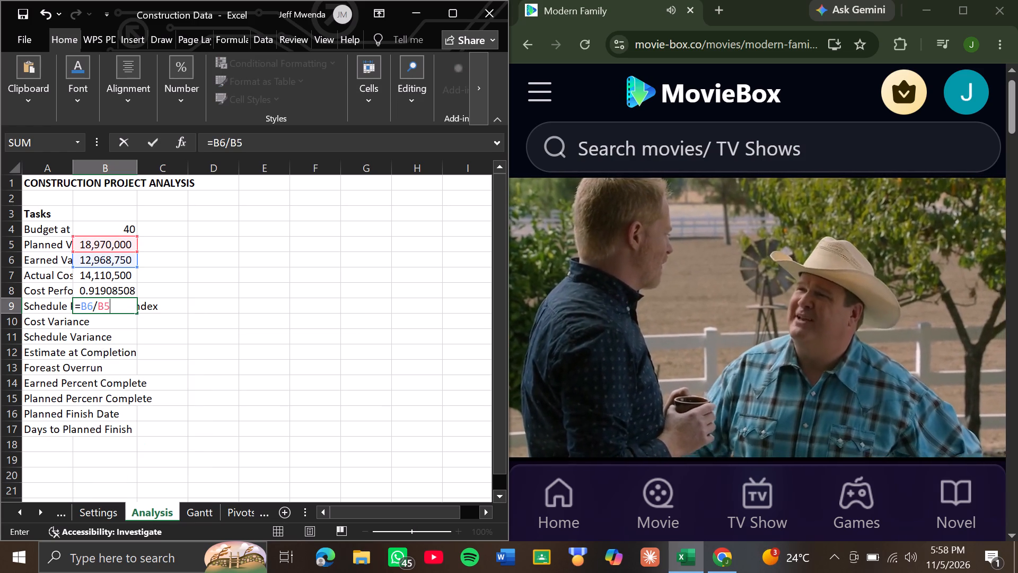
key("Return")
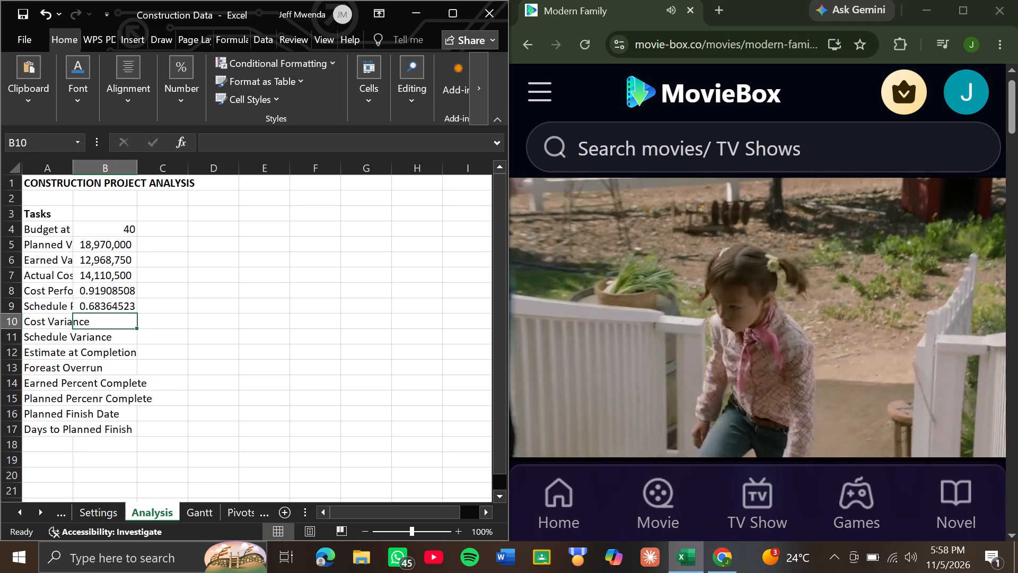
Enter the formula -B6-B7 in B10, beside the Cost Variance label.
key("minus")
type("B6")
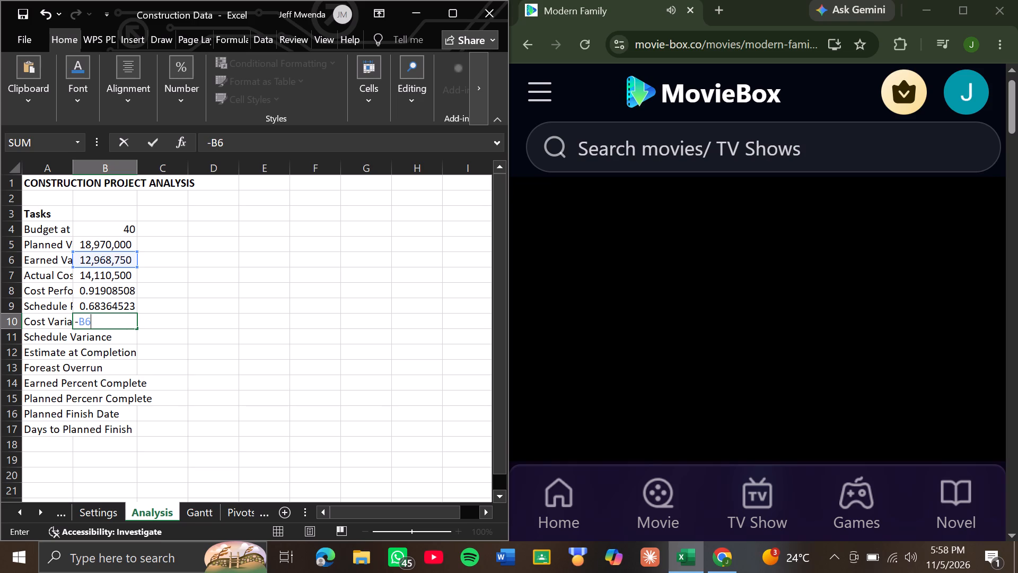
key("minus")
key("b")
key("7")
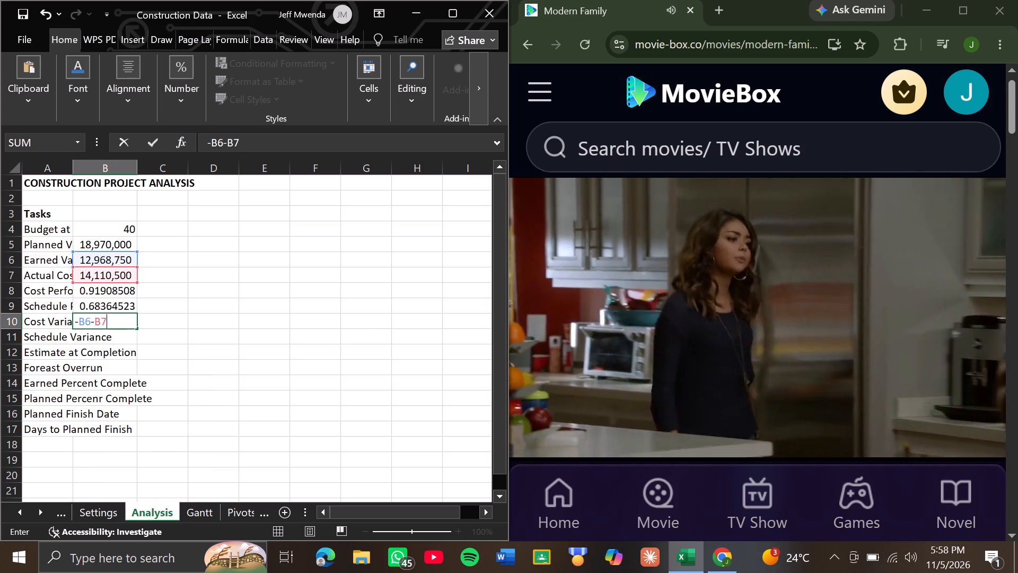
key("Return")
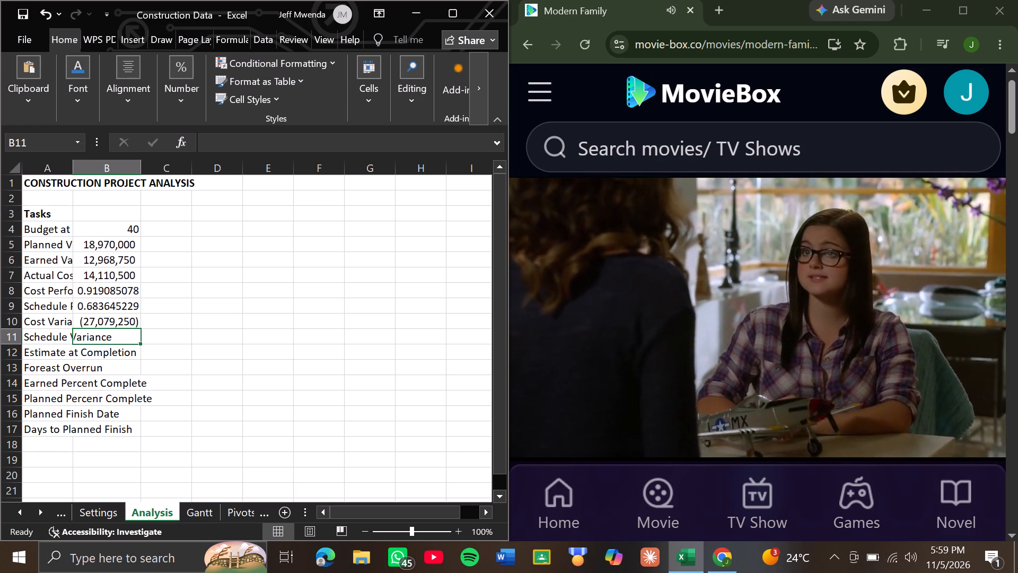
Enter the formula =B6-B5 in B11, beside the Schedule Variance label.
key("equal")
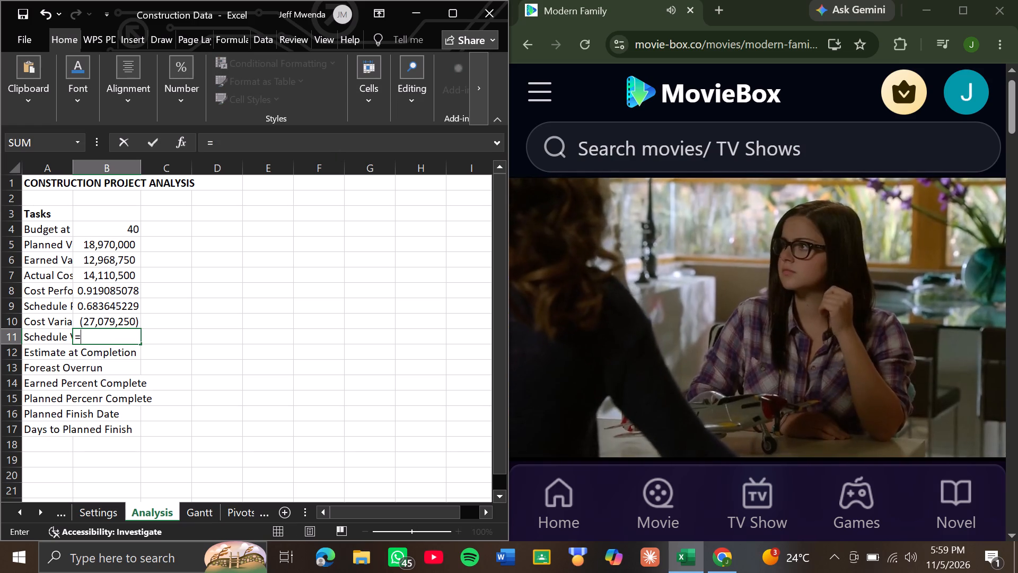
type("B6")
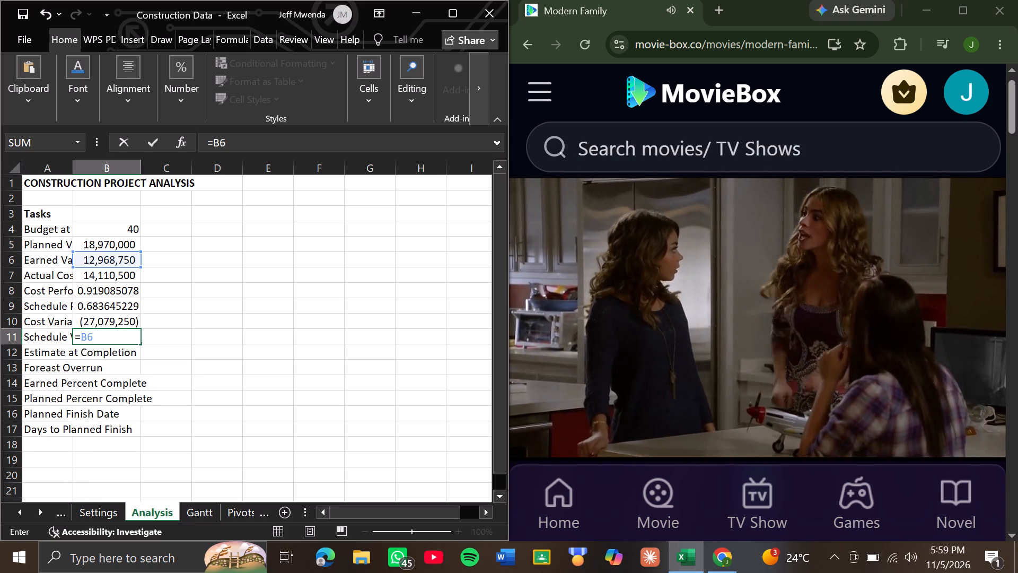
key("minus")
type("B5")
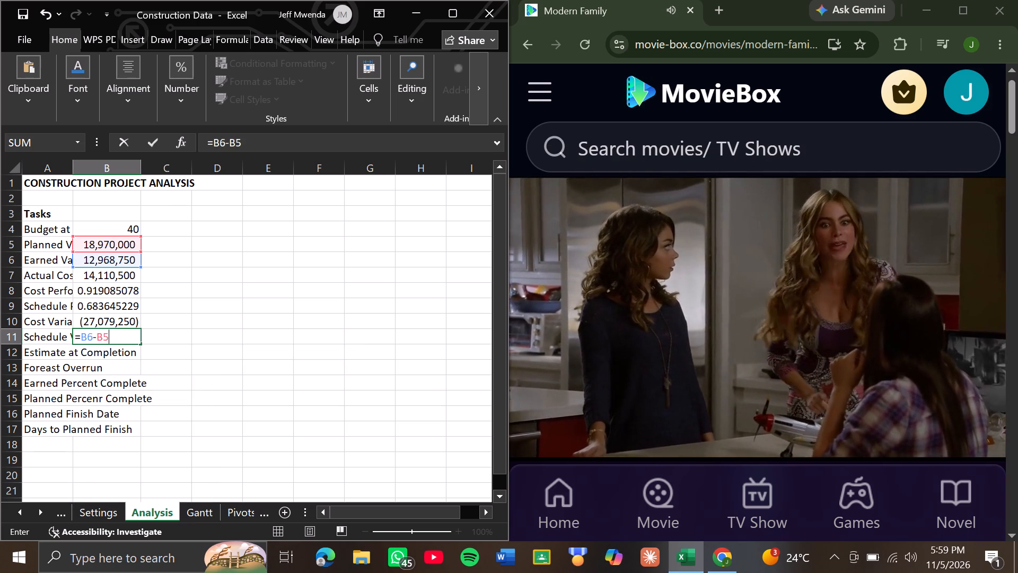
key("Return")
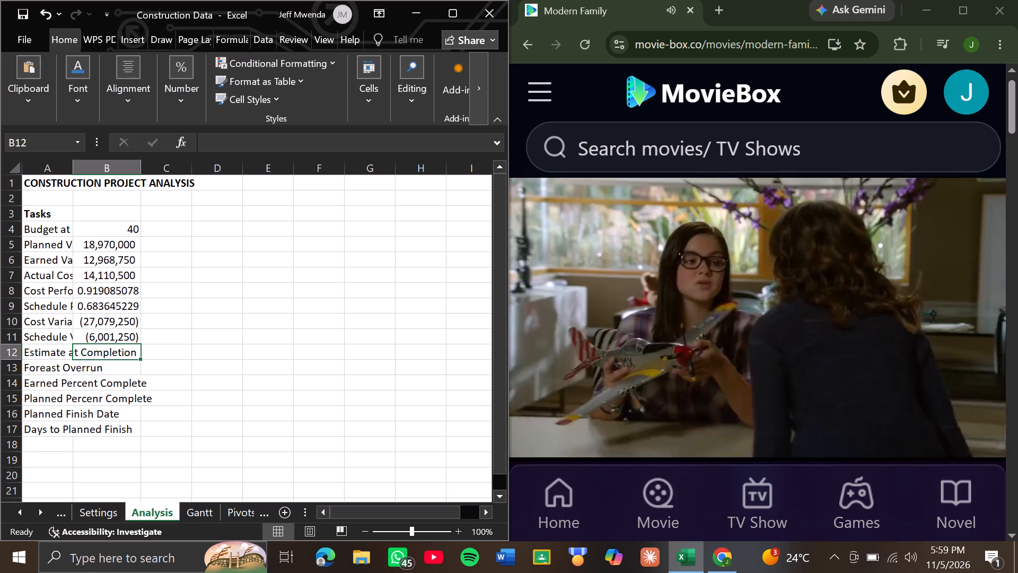
Enter the formula =B4/B8 in B12 for the estimate at completion.
key("equal")
type("B4")
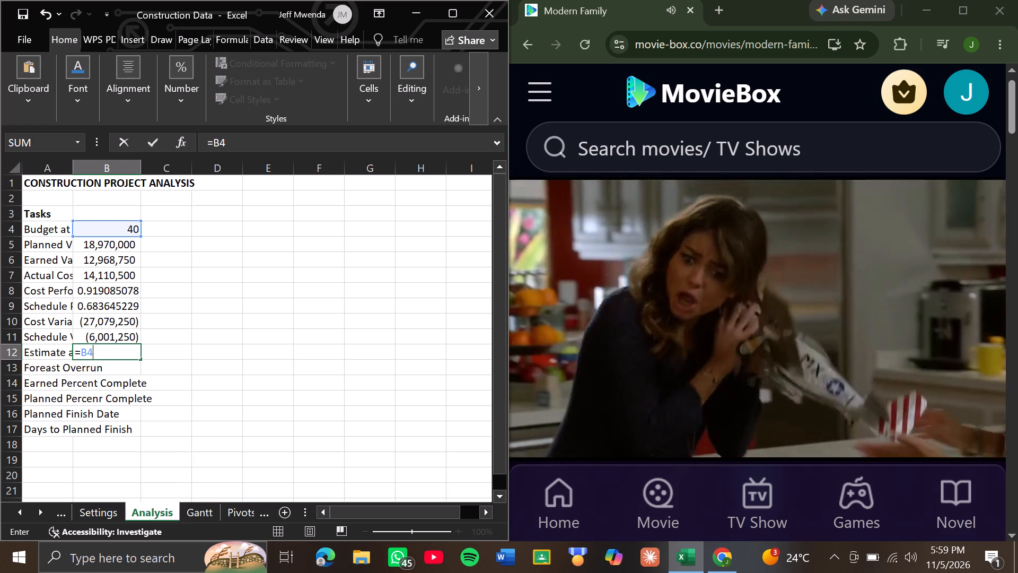
type("/B")
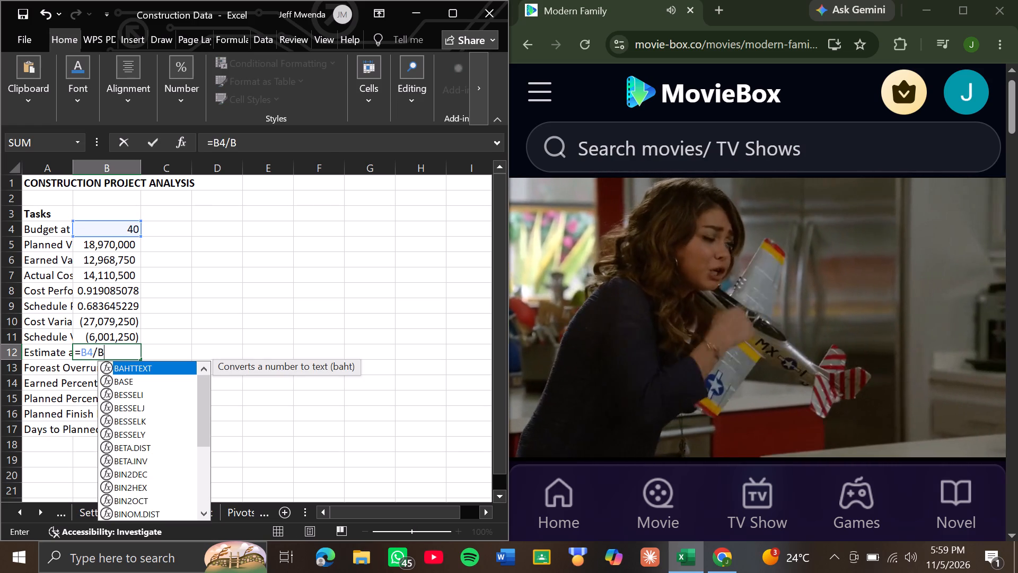
key("8")
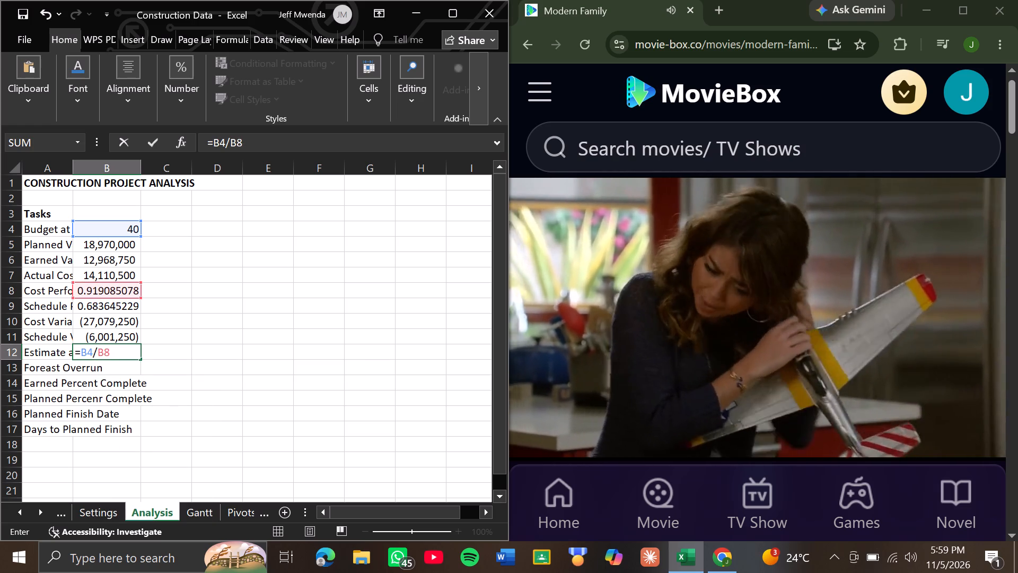
key("Return")
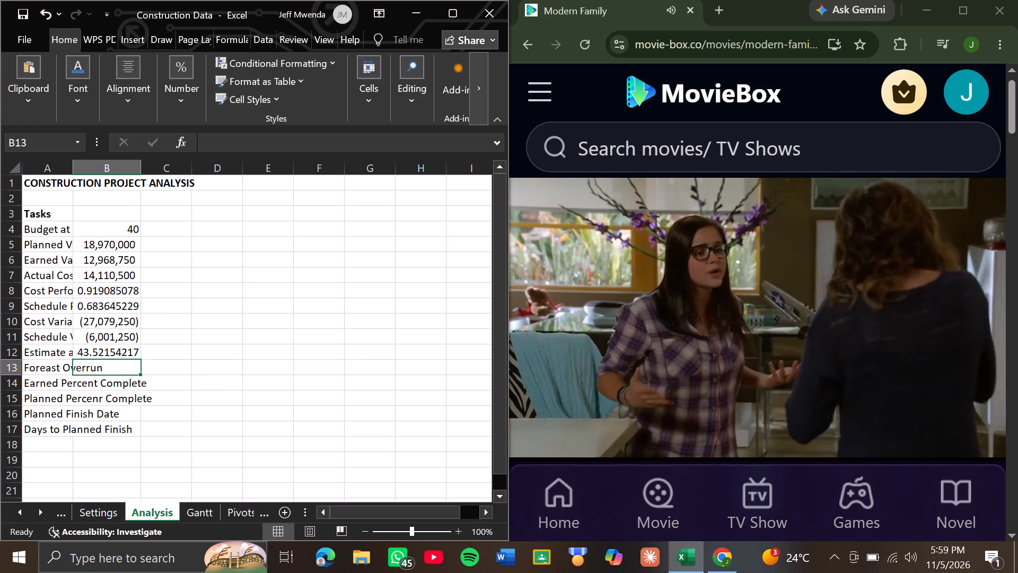
Enter the formula -B12-B4 in B13, beside the forecast overrun label.
key("minus")
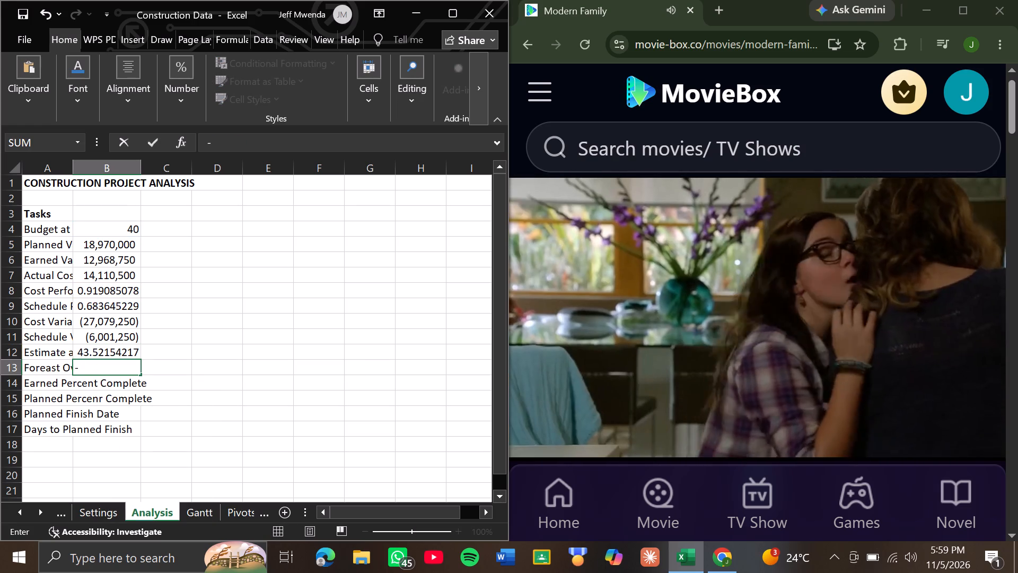
type("B12")
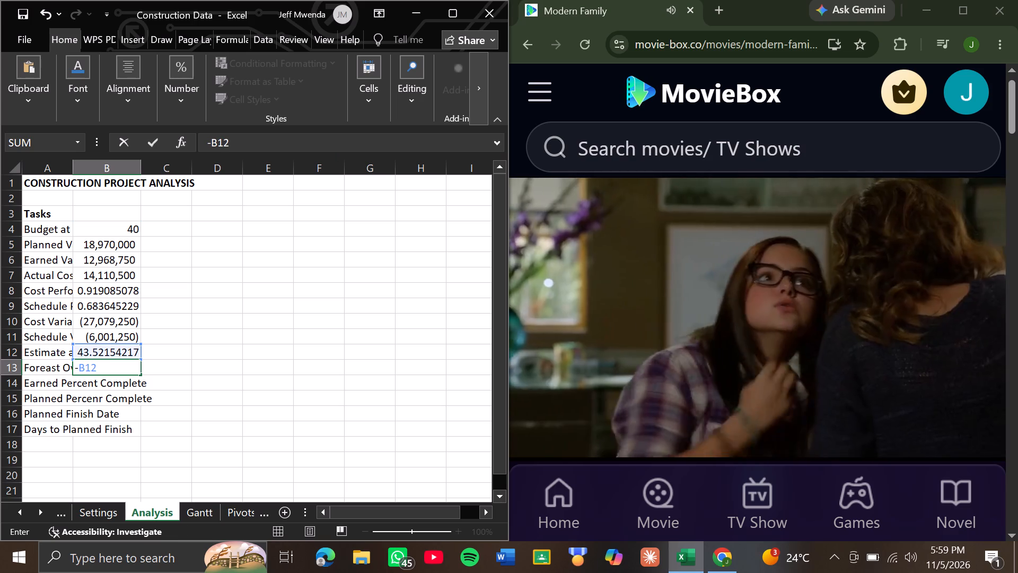
key("minus")
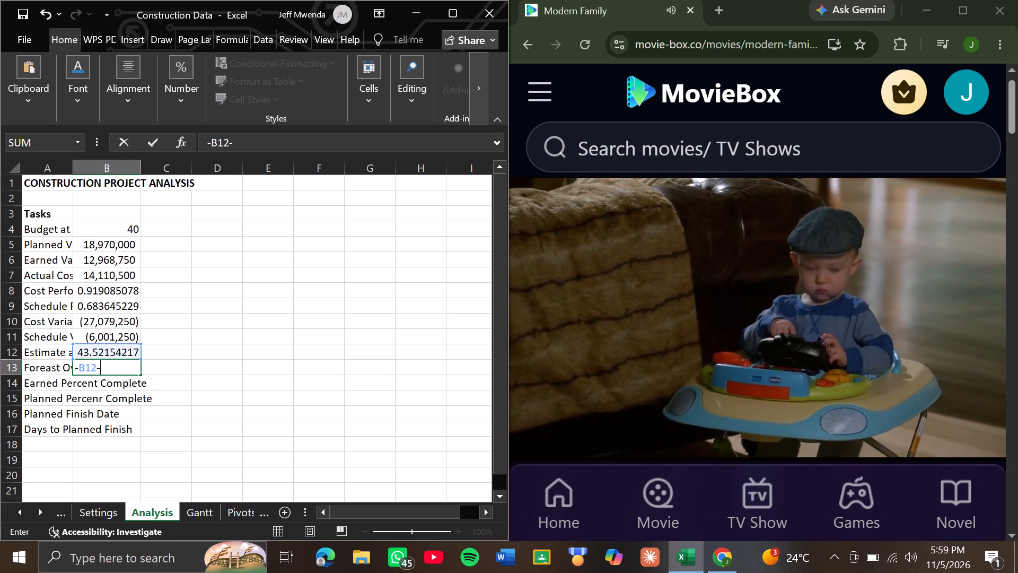
type("B4")
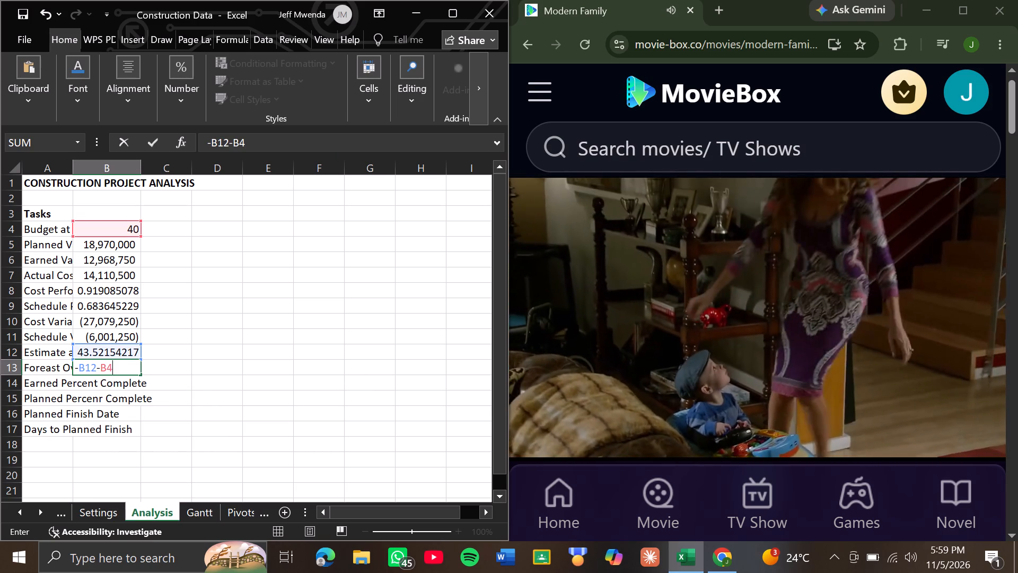
key("Return")
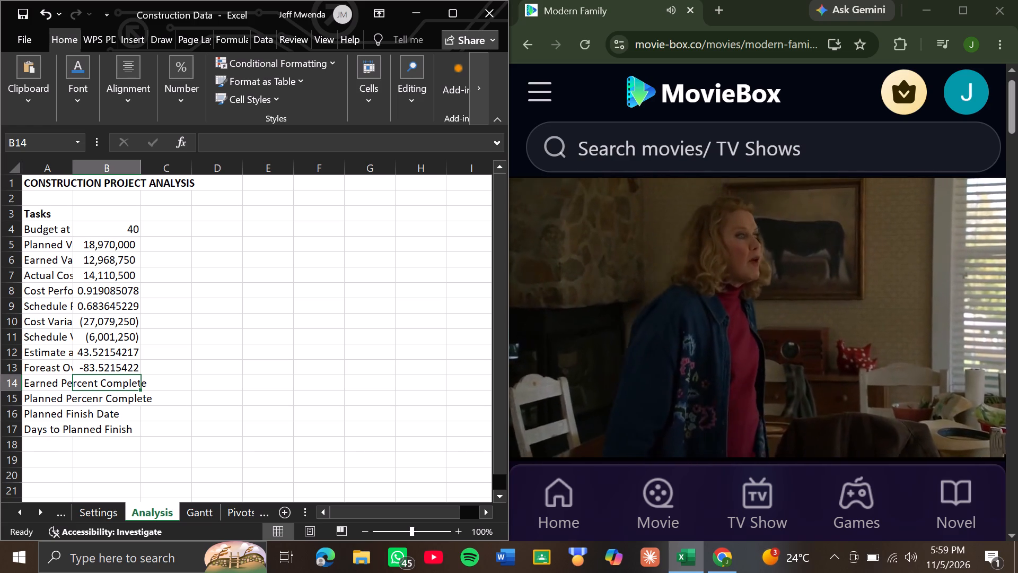
Enter the formula =B6/B4 in B14 for the earned percent complete.
key("equal")
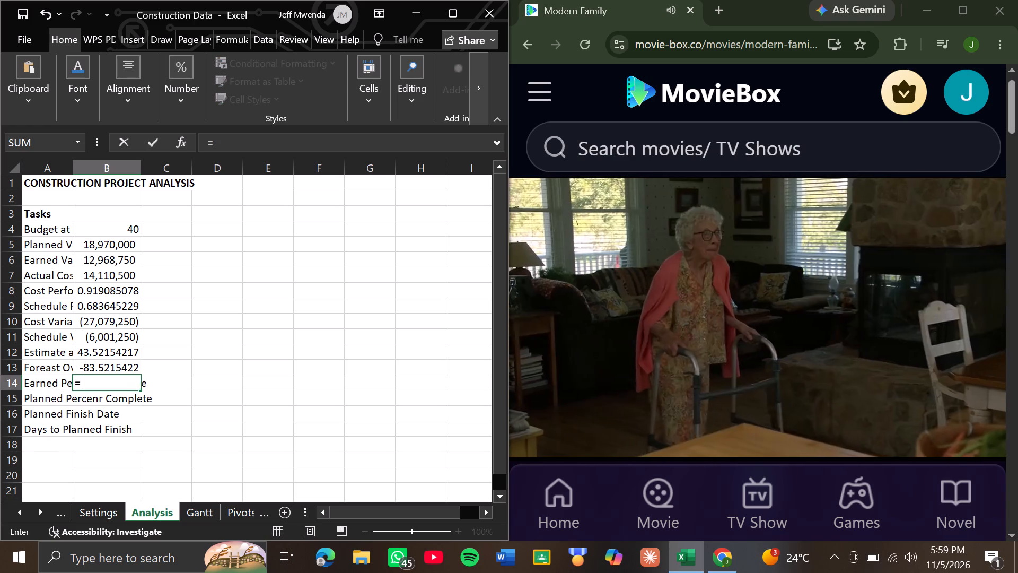
key("b")
key("6")
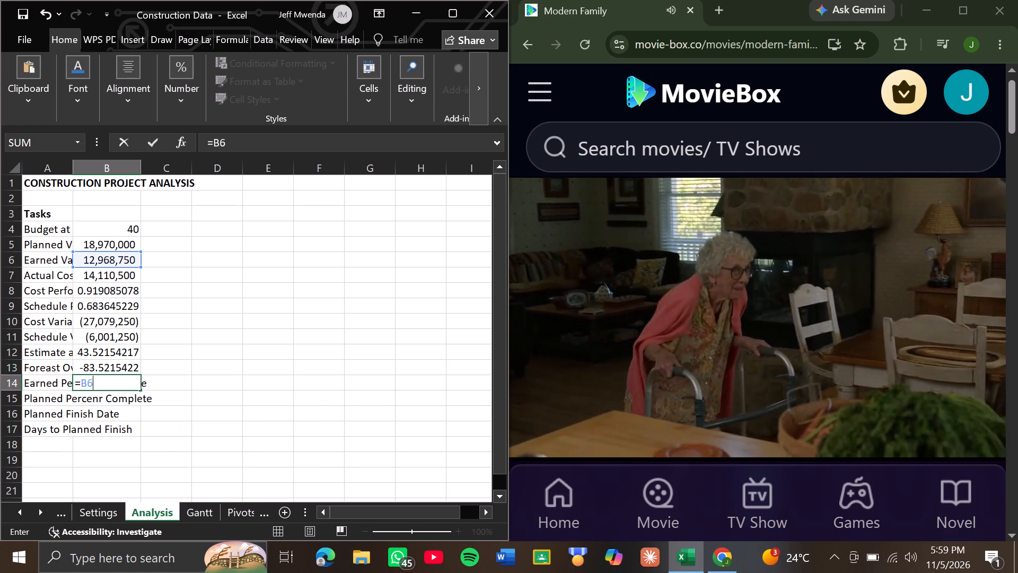
key("slash")
type("B4")
key("Return")
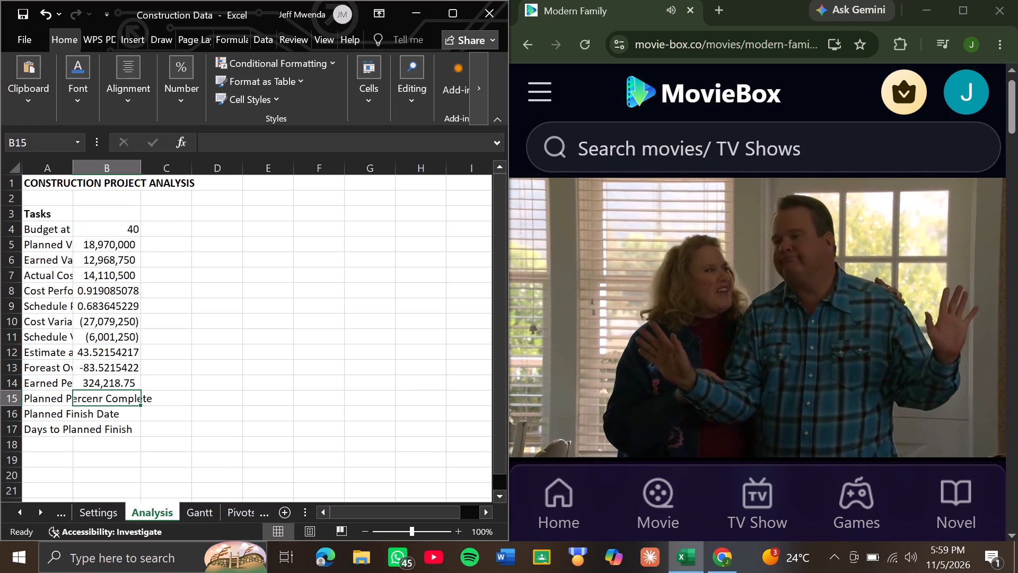
Enter the formula =B5/B4 in B15 for the planned percent complete.
key("Up")
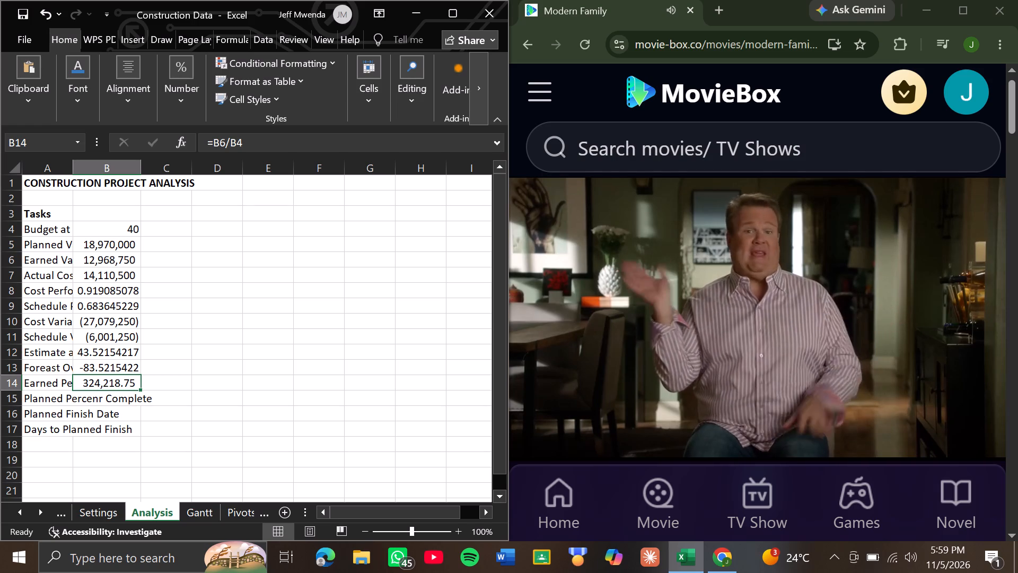
key("Down")
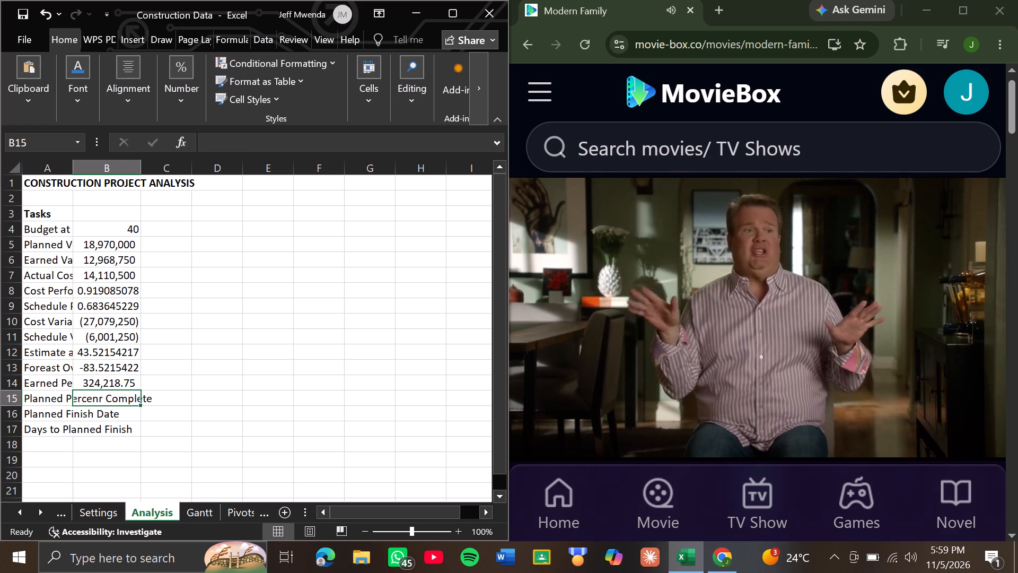
key("equal")
type("B5")
key("slash")
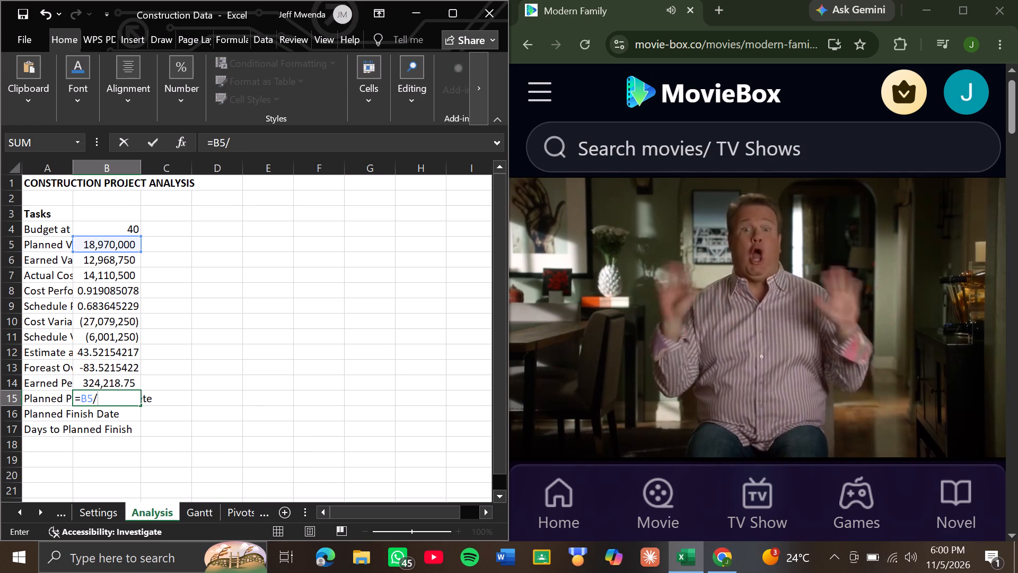
type("B4")
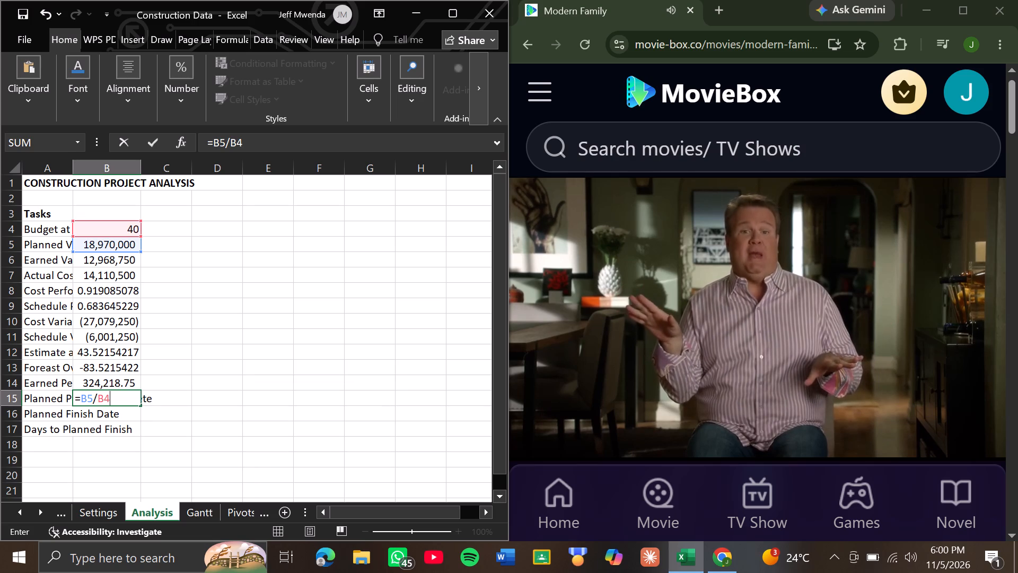
key("Return")
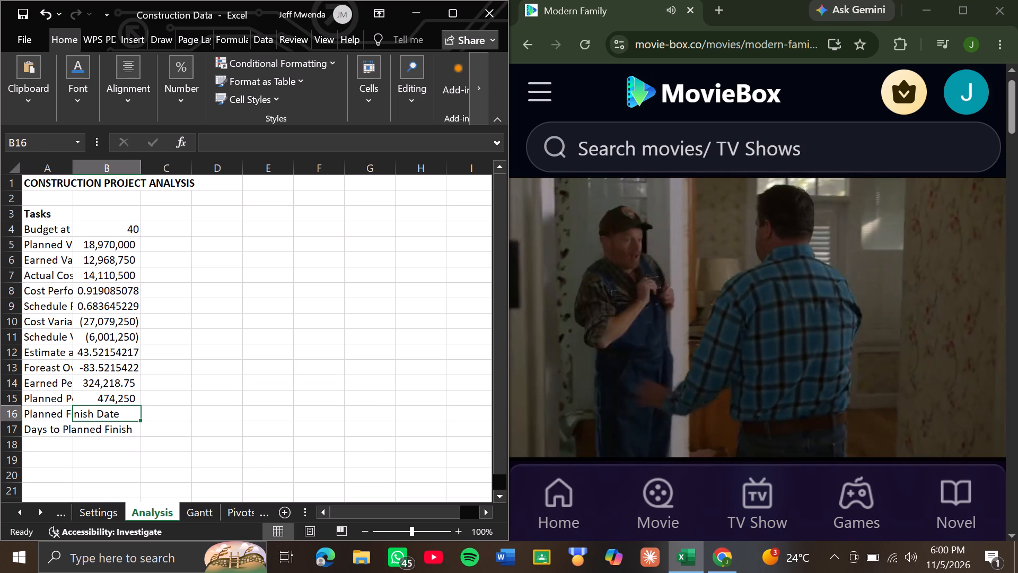
Enter the formula =MAX(tblTasks[Finish]) in B16 for the planned finish date.
key("equal")
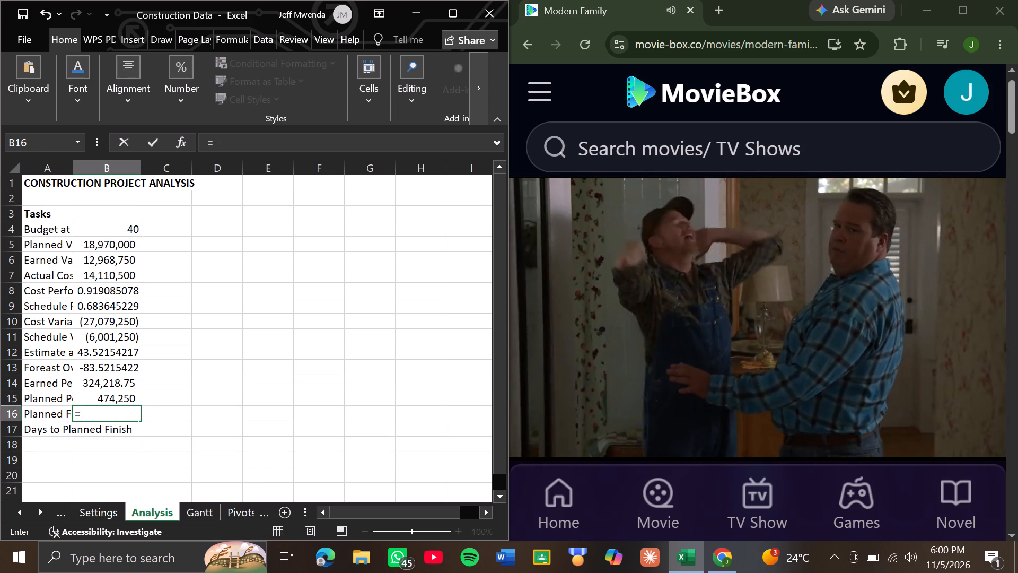
type("MAX")
key("Tab")
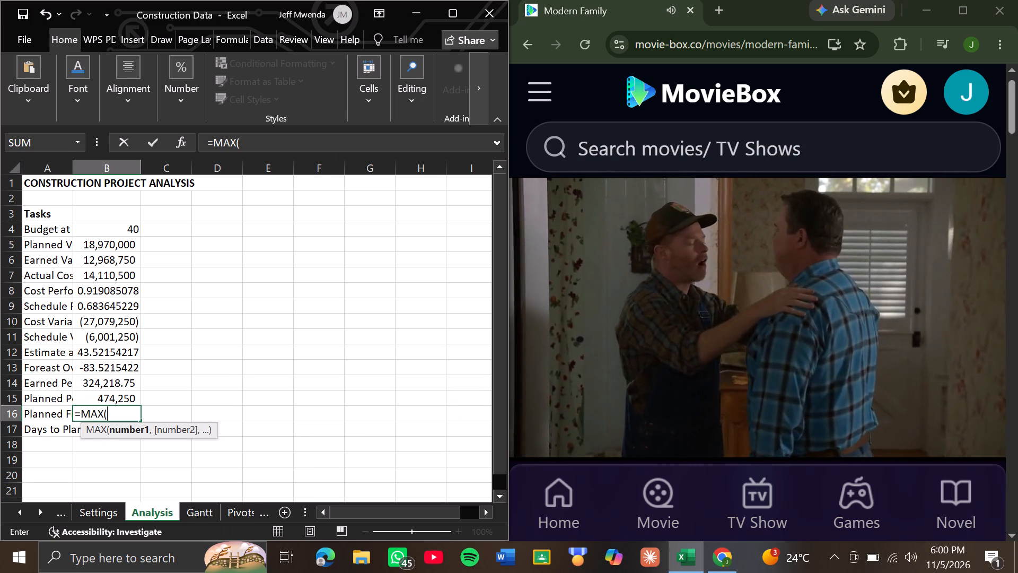
type("TBL")
key("t")
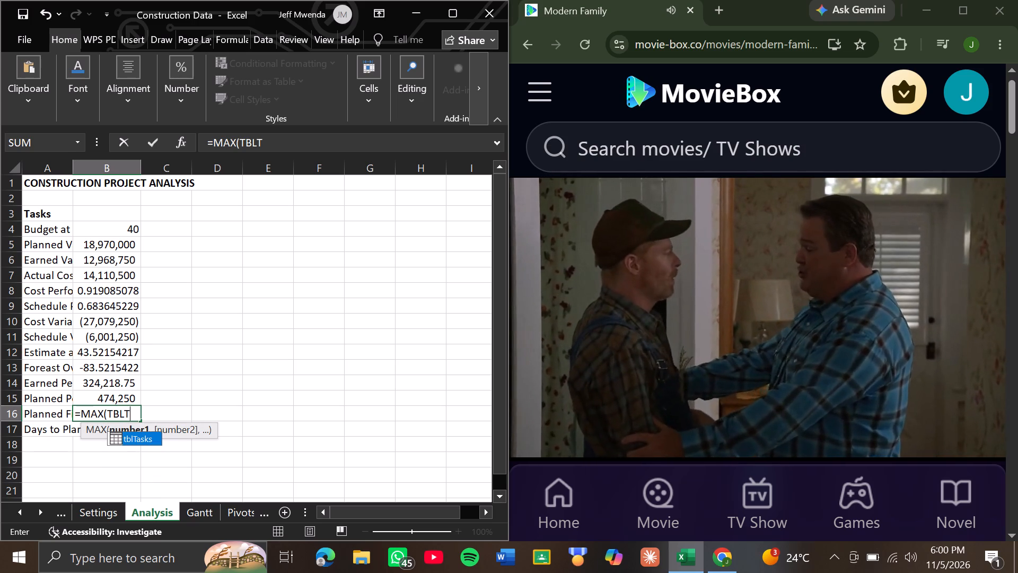
key("Tab")
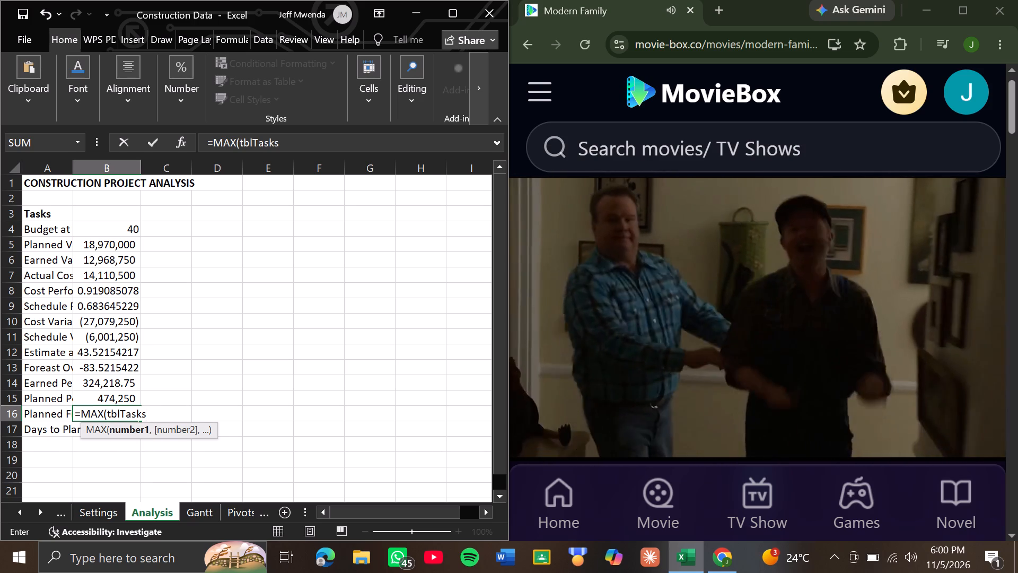
key("bracketleft")
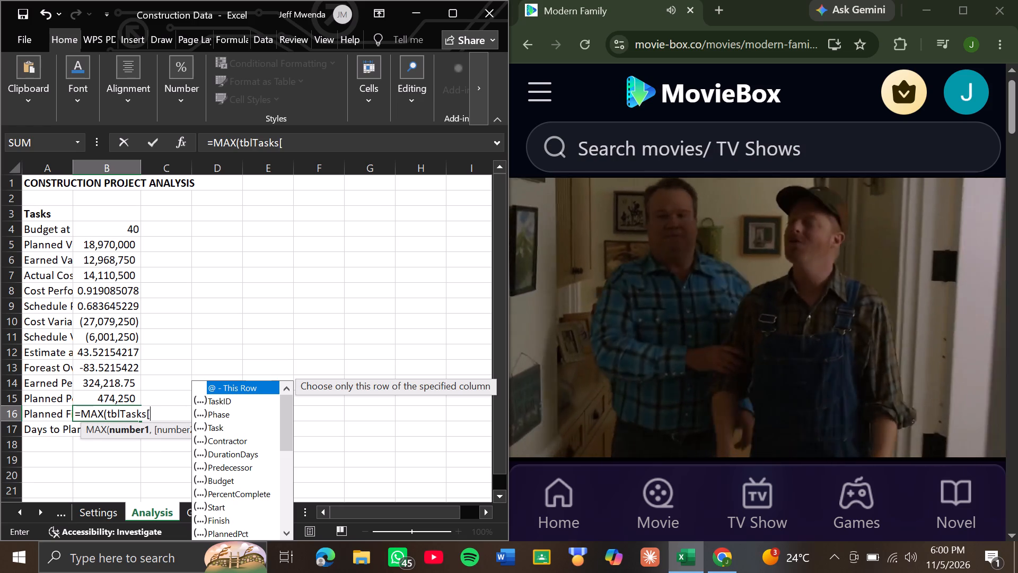
key("f")
key("Tab")
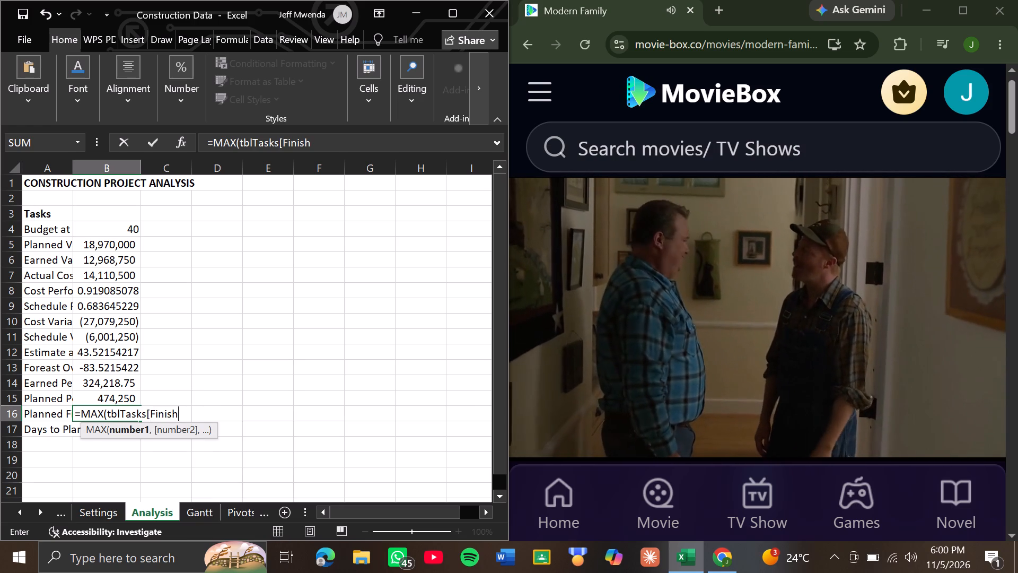
key("bracketright")
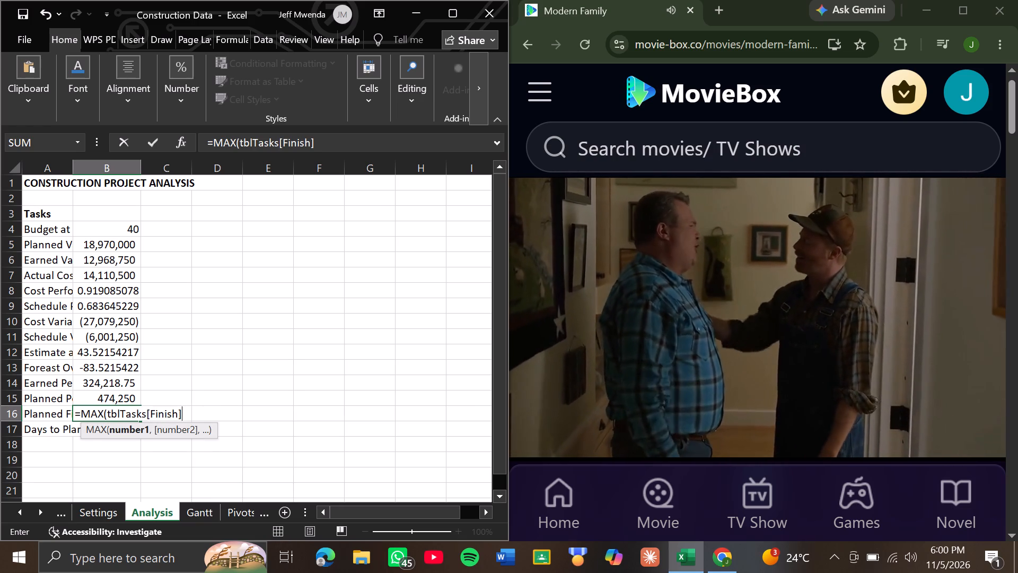
key("shift+parenright")
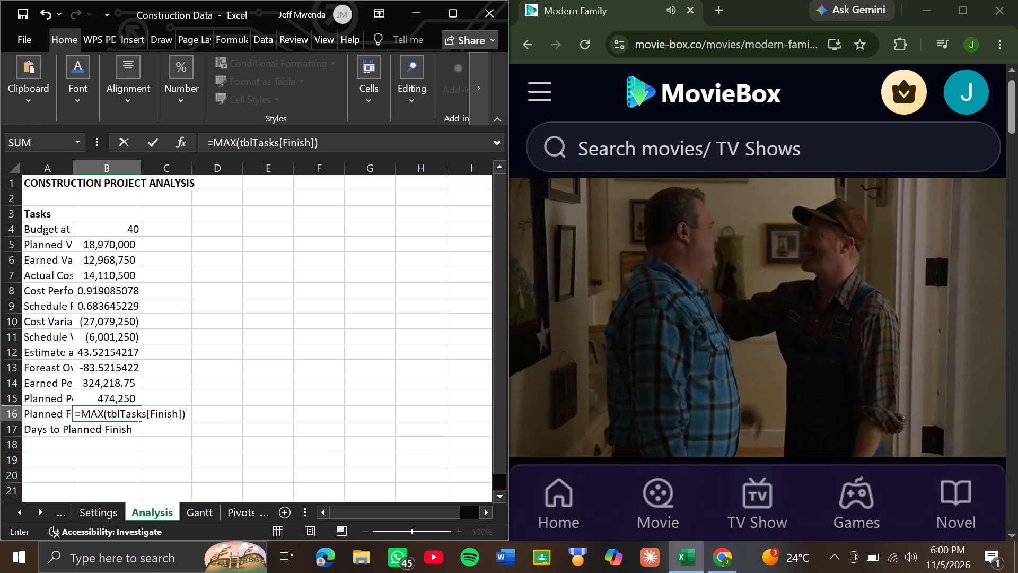
key("Return")
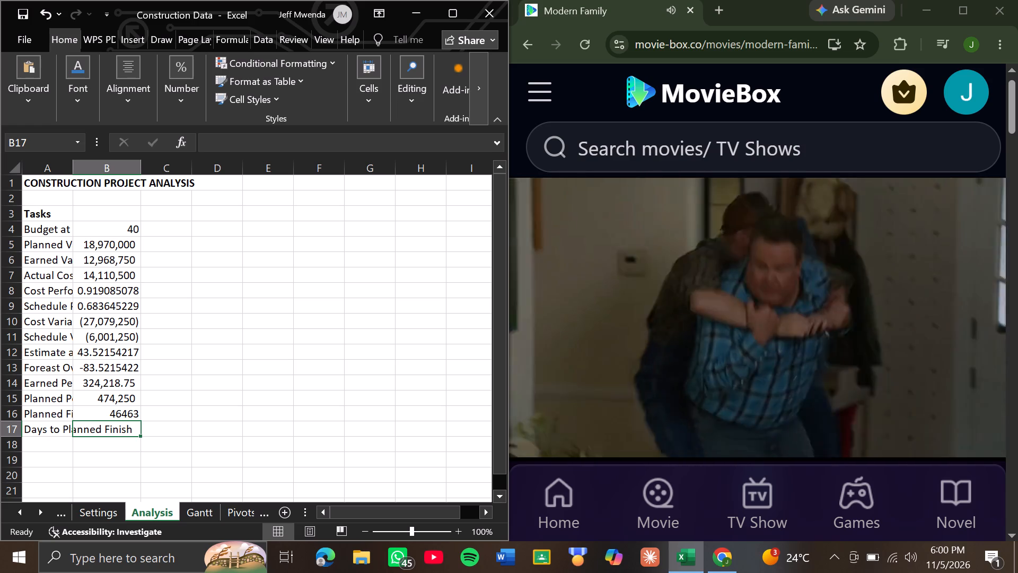
Enter the formula =B16-Settings!$B$4 in B17 for the days to planned finish.
key("equal")
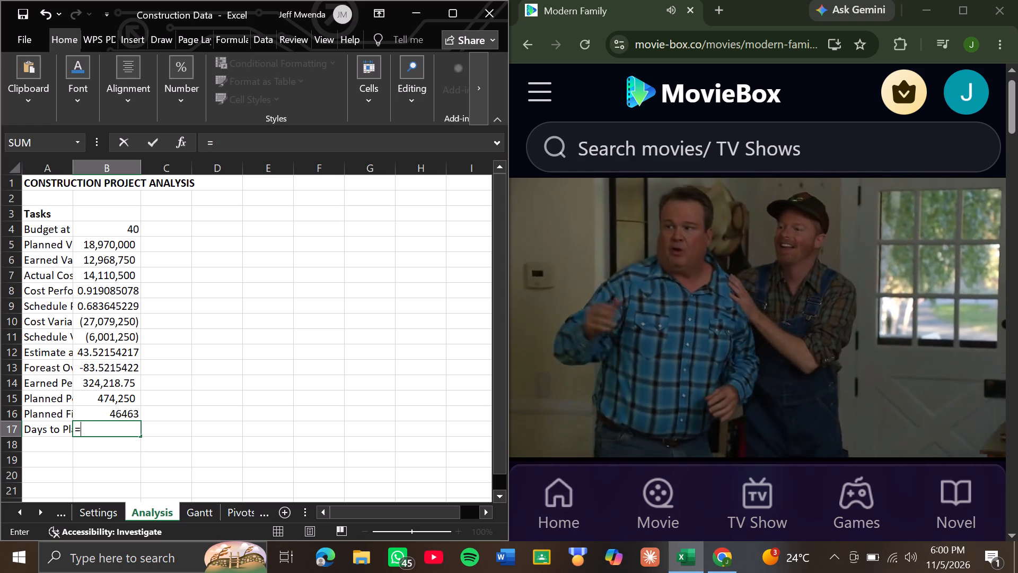
key("b")
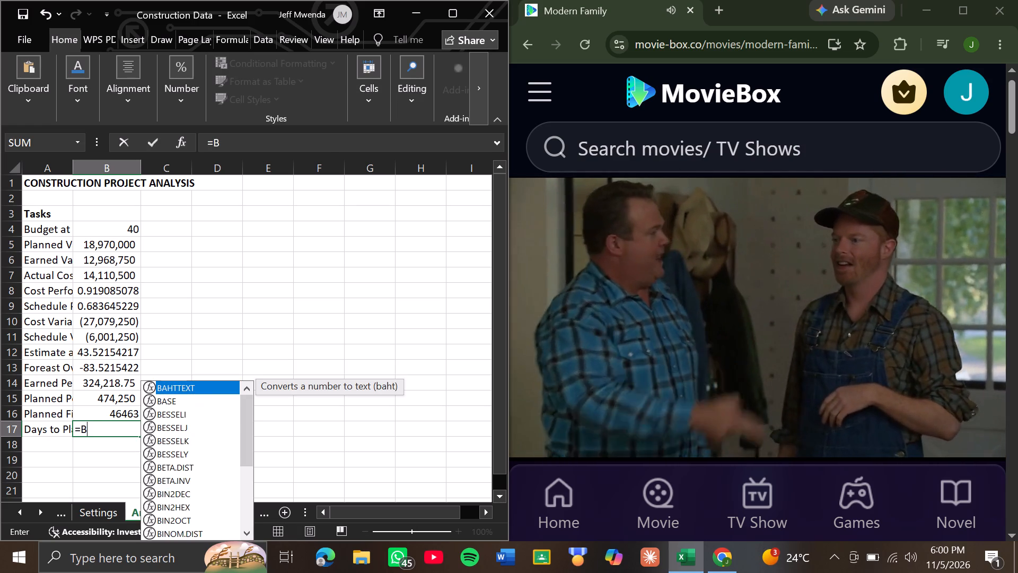
key("1")
key("6")
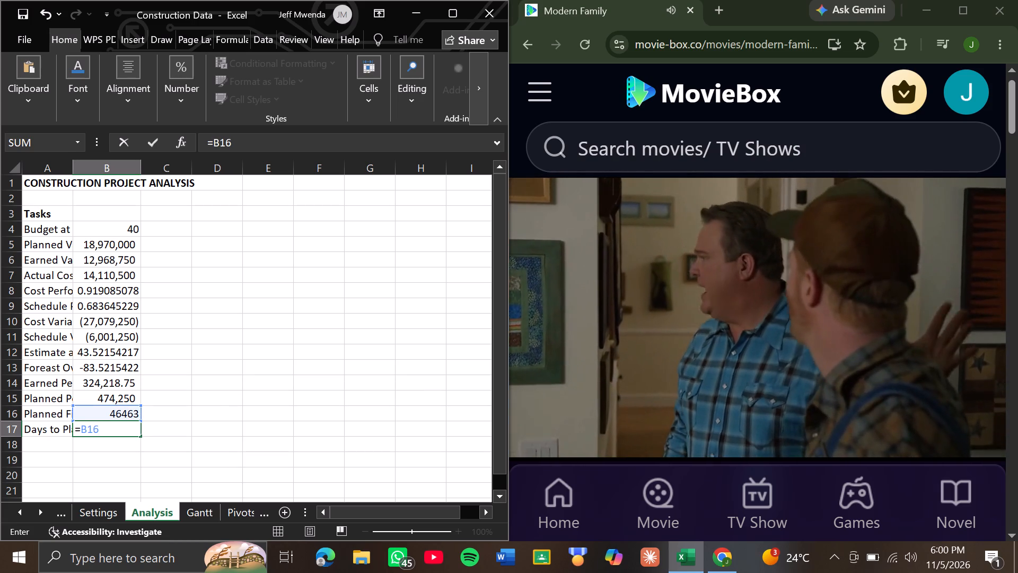
key("minus")
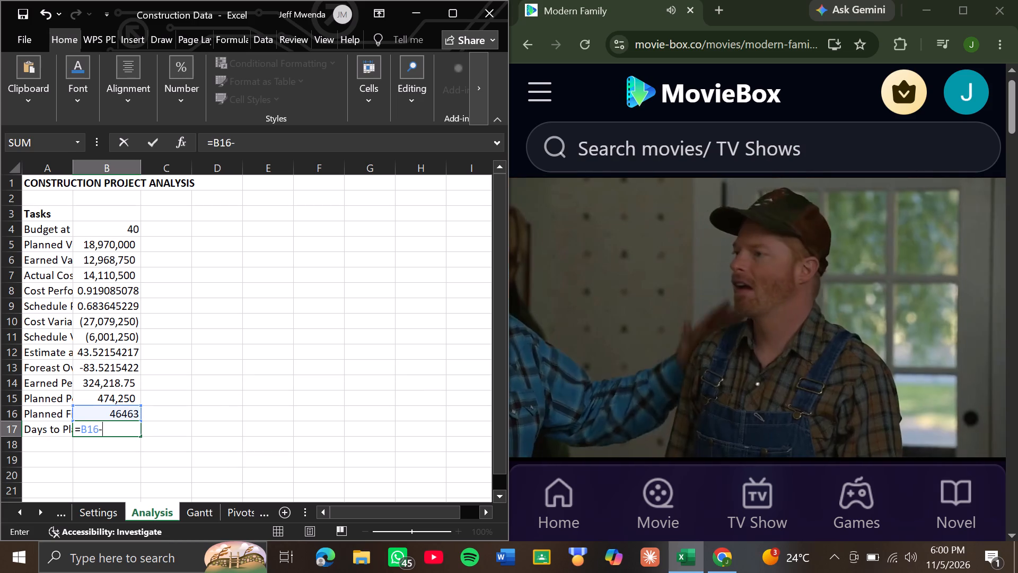
key("s")
type("ettings")
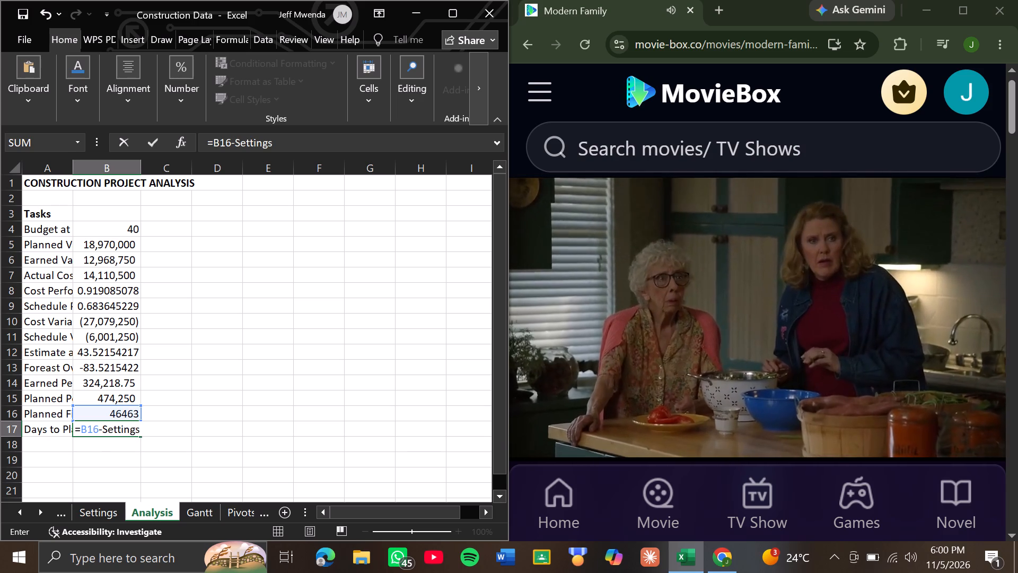
key("shift+exclam")
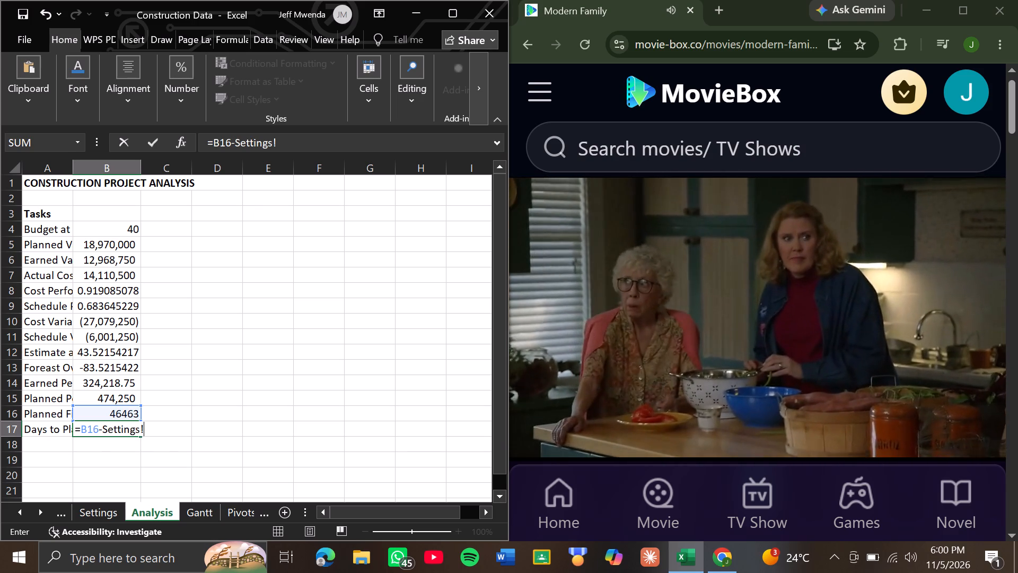
key("shift+dollar")
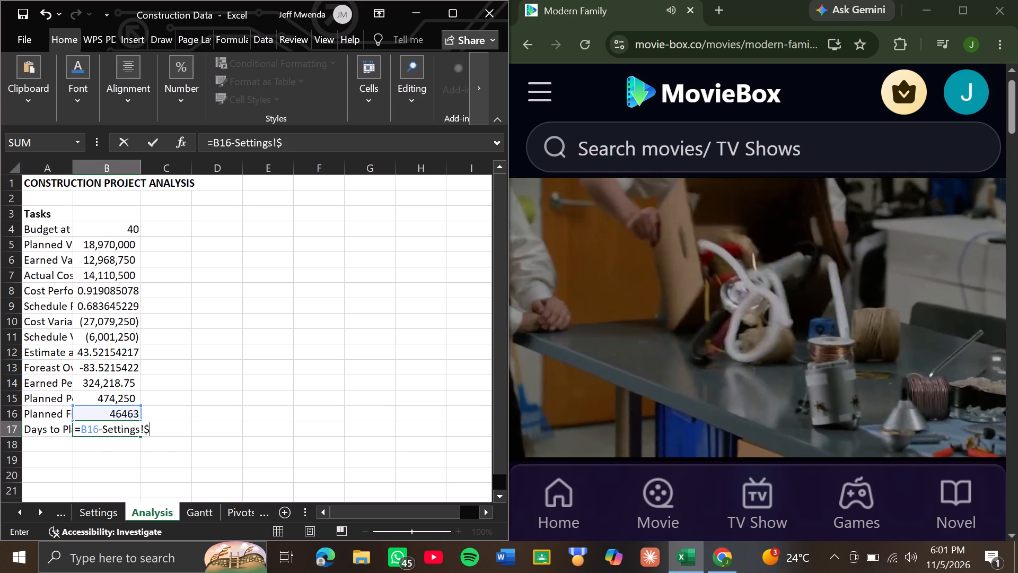
key("Tab")
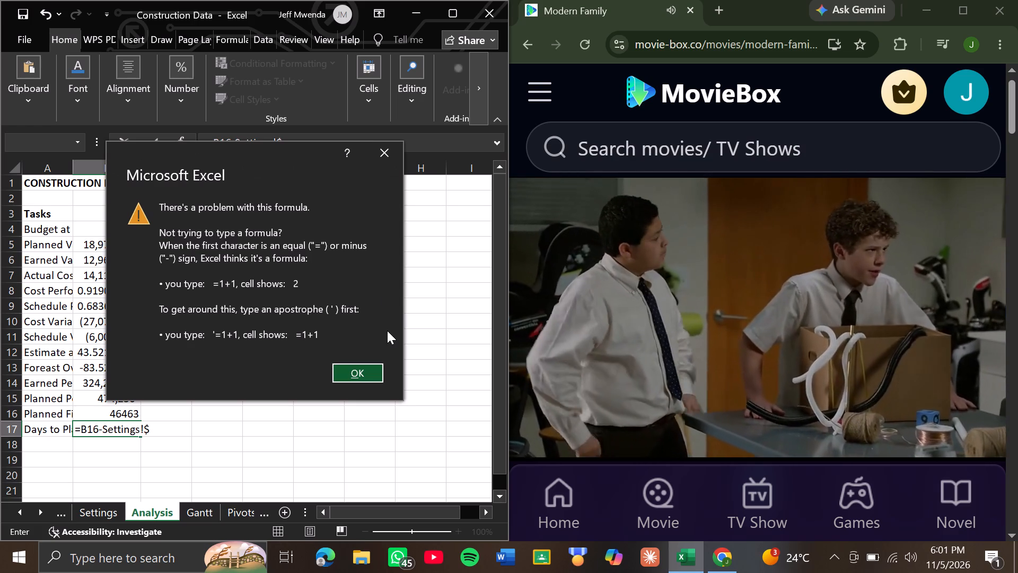
left_click(365, 374)
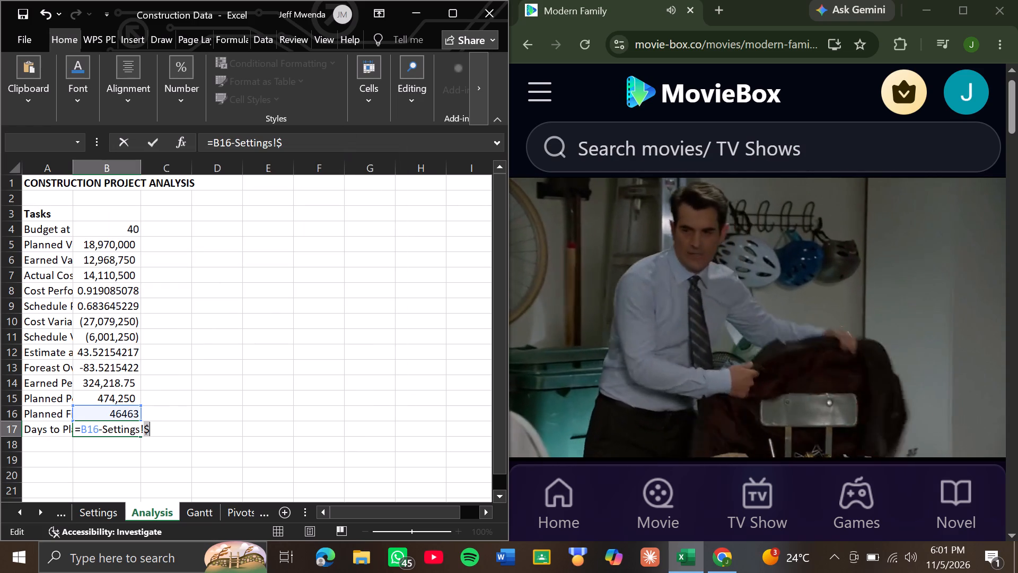
left_click(315, 141)
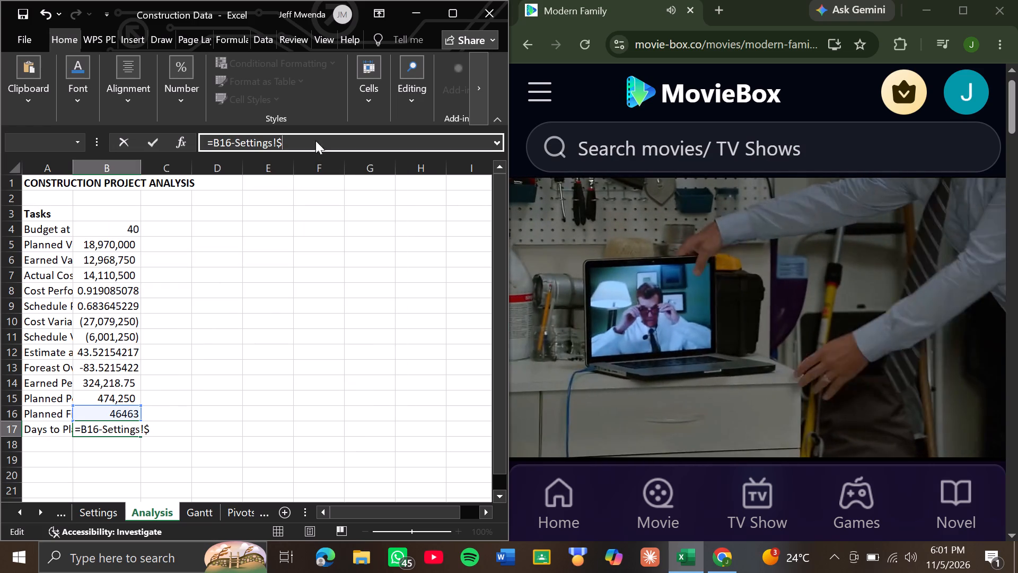
key("shift+b")
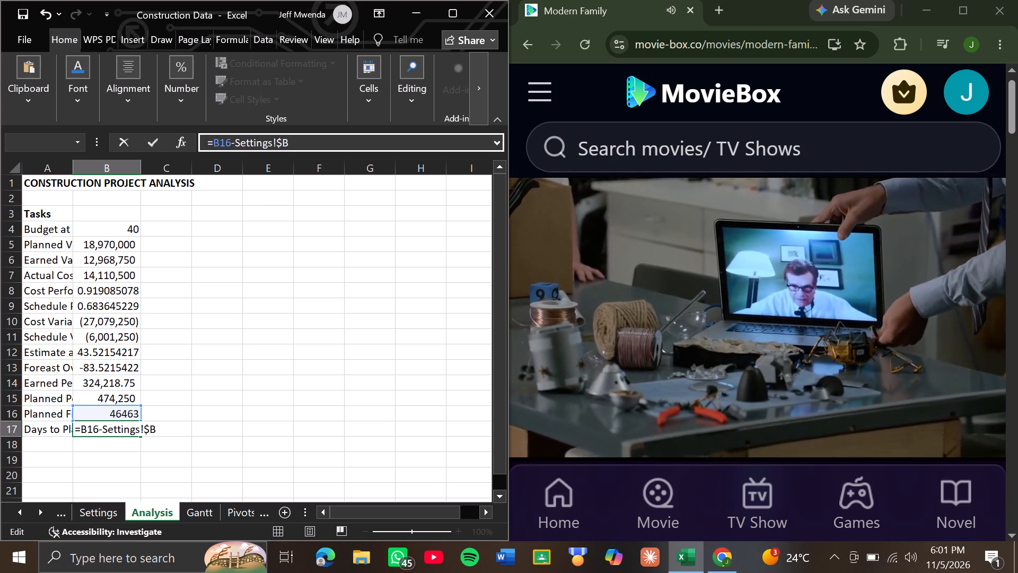
key("shift+dollar")
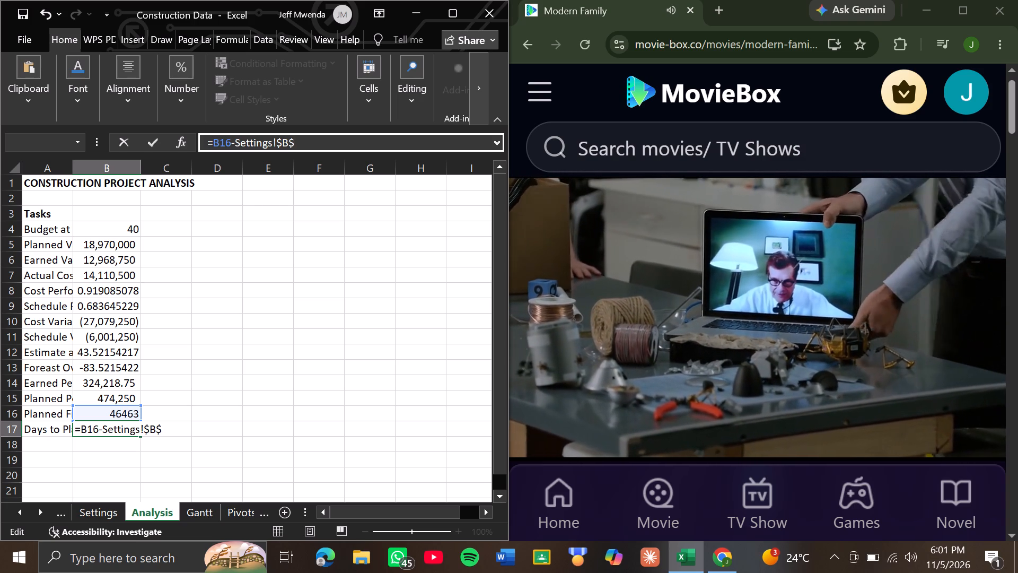
key("4")
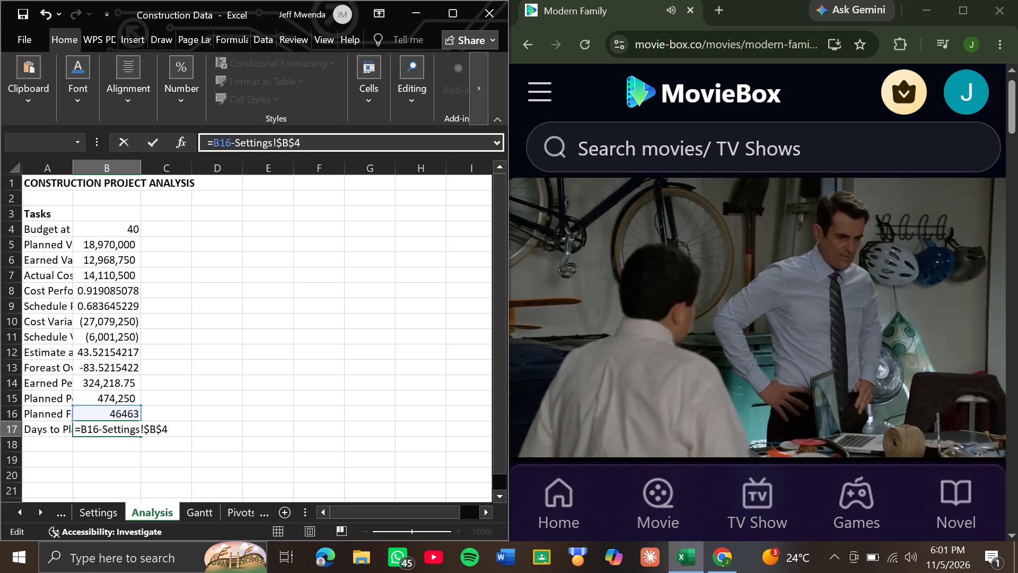
key("Return")
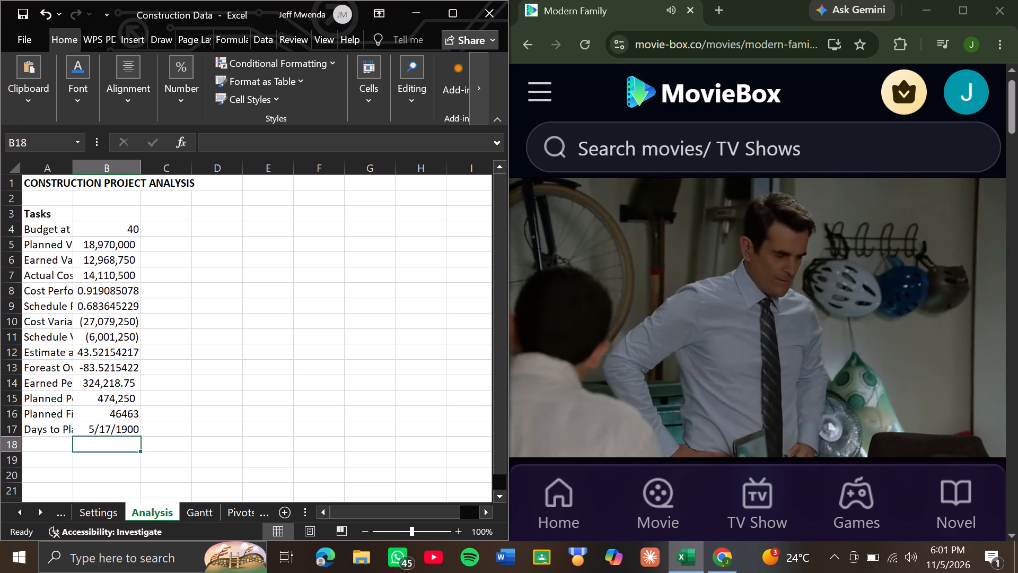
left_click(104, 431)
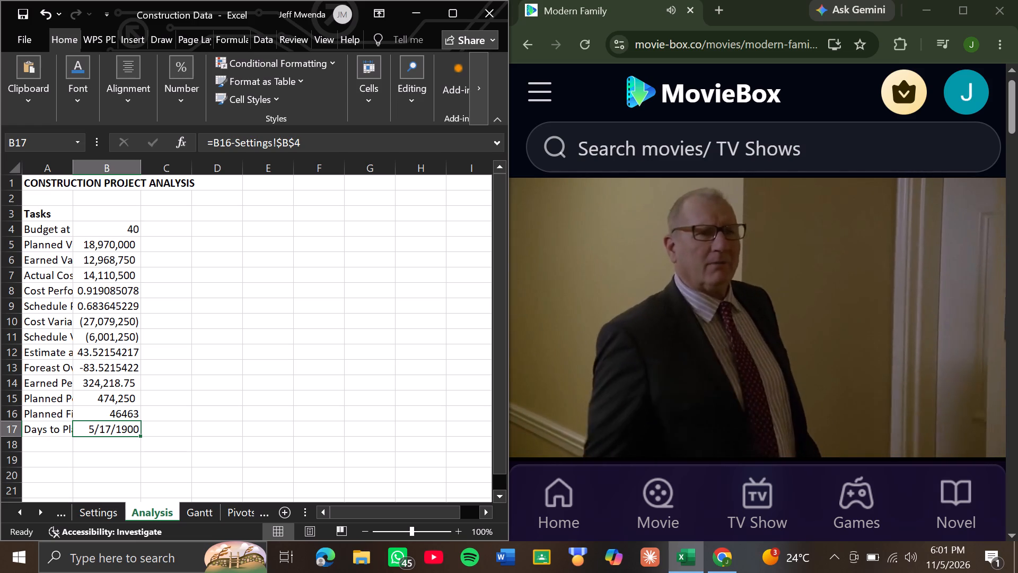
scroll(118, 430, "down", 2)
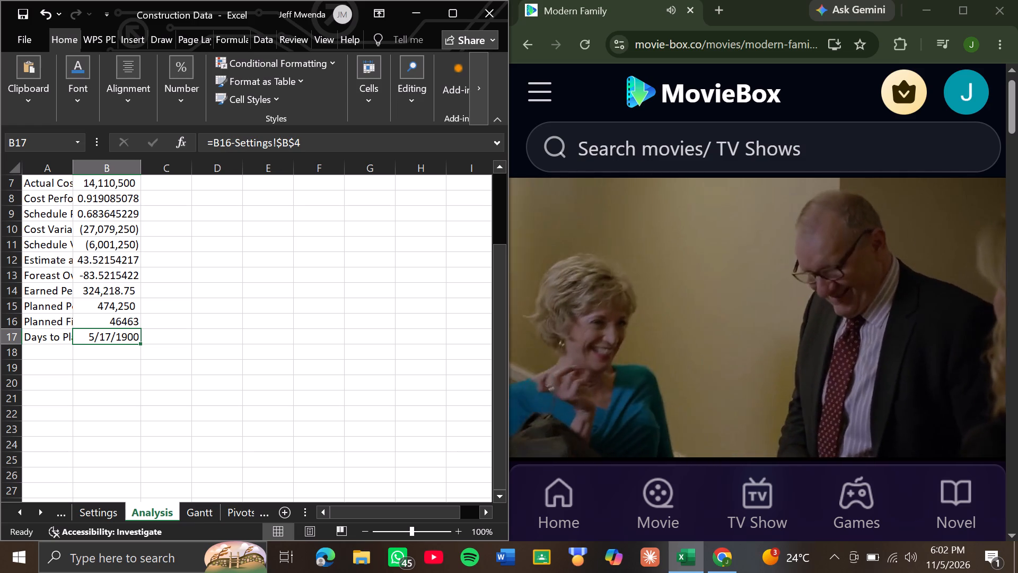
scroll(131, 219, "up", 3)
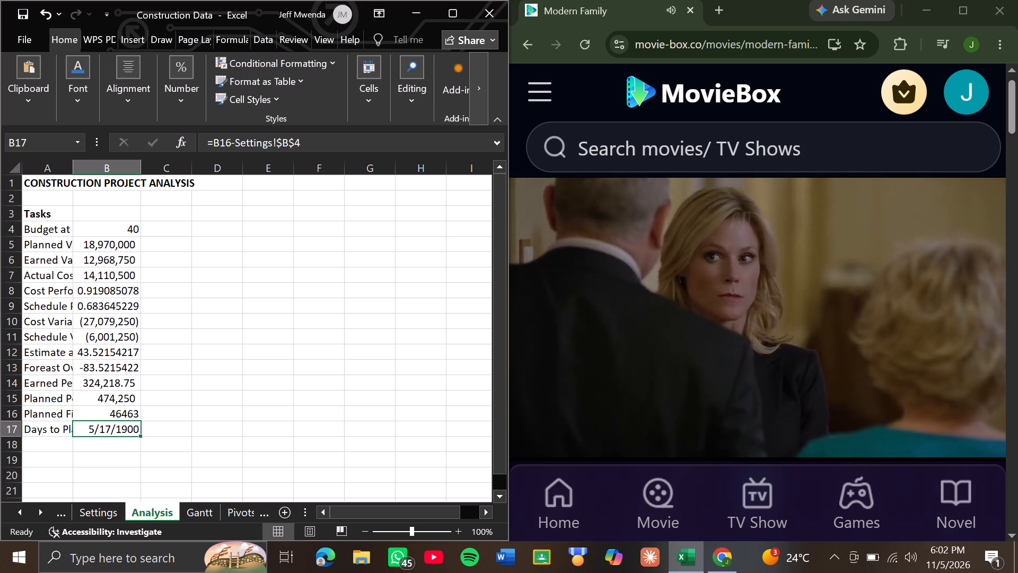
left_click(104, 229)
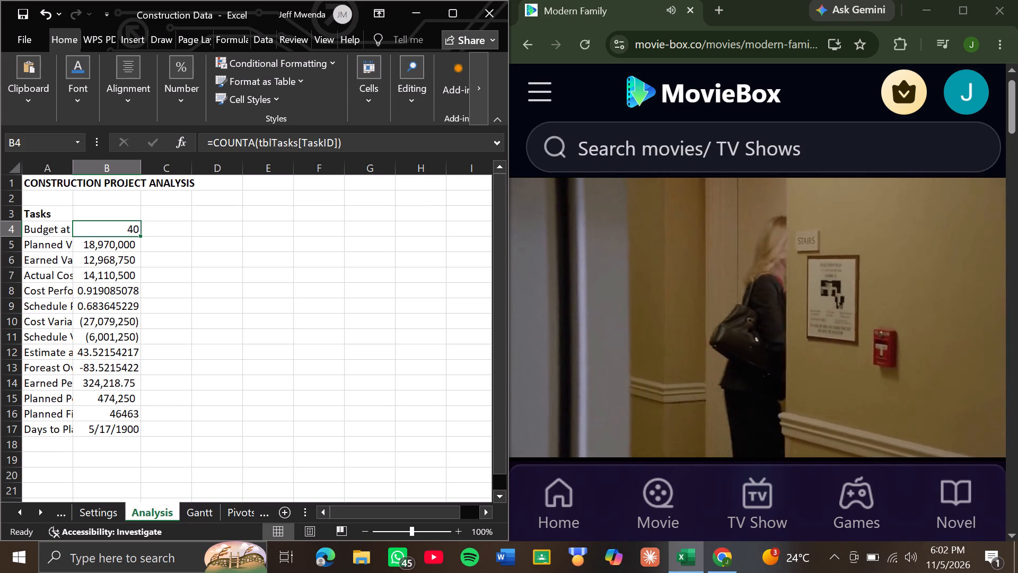
Format the variance, estimate and forecast overrun values in B10:B13 with comma style and no decimal places.
left_click(117, 321)
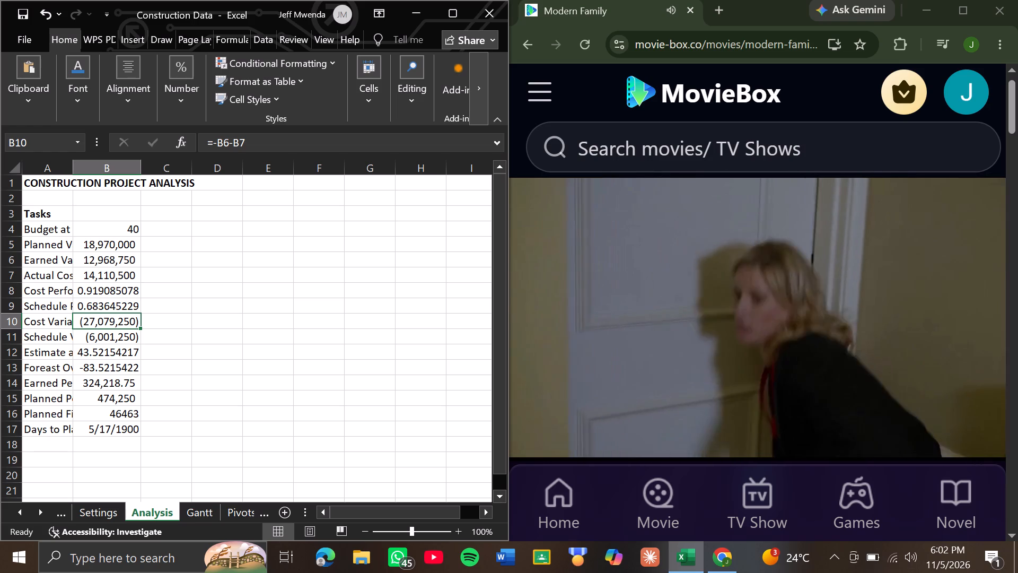
left_click_drag(126, 321, 124, 369)
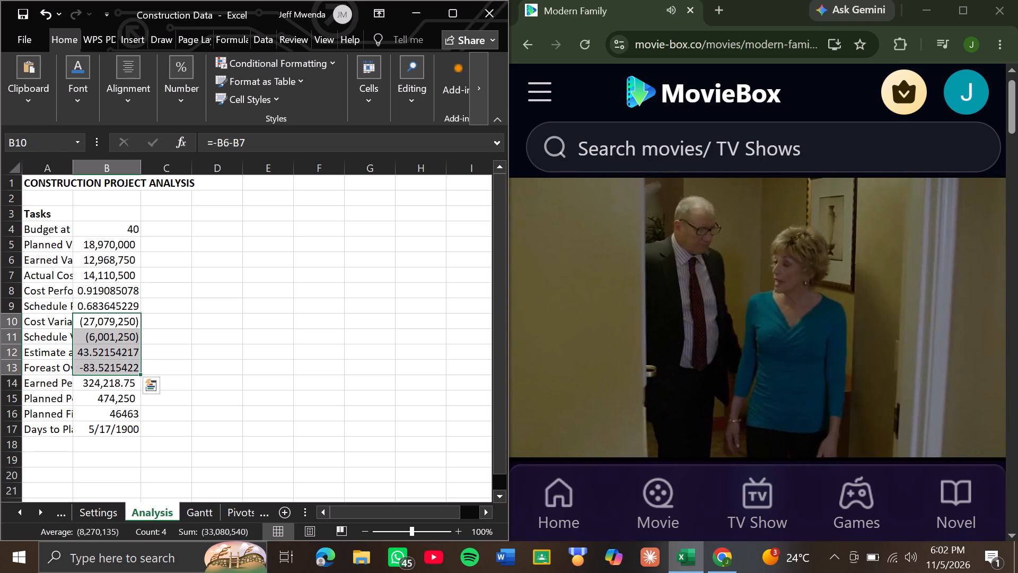
left_click(186, 94)
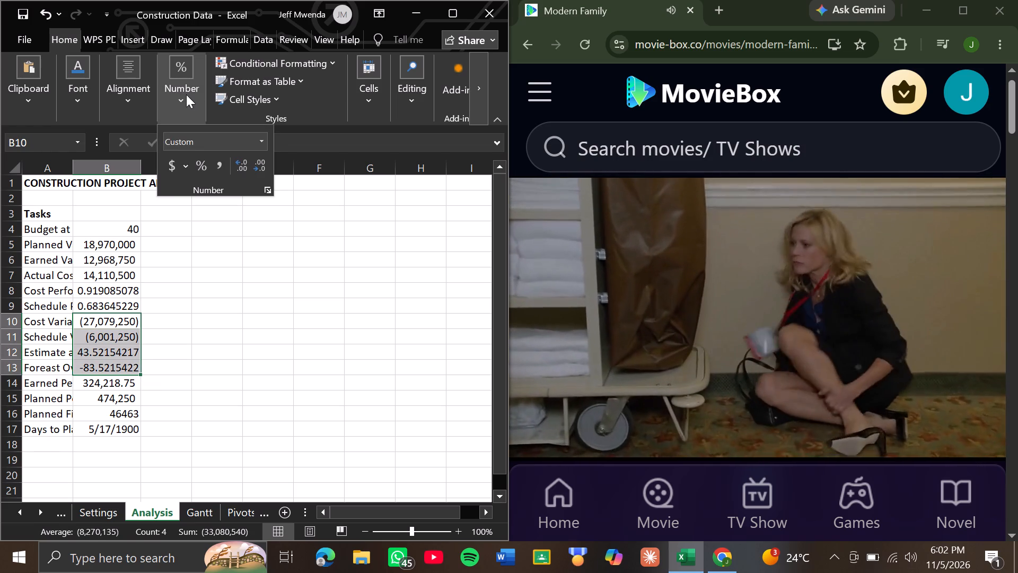
left_click(216, 161)
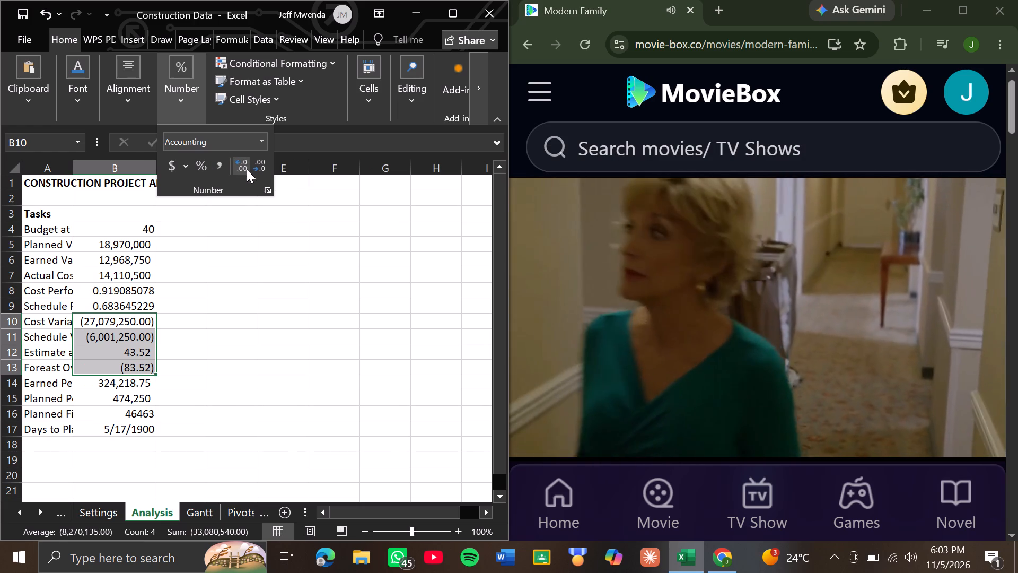
left_click(257, 164)
left_click(257, 164)
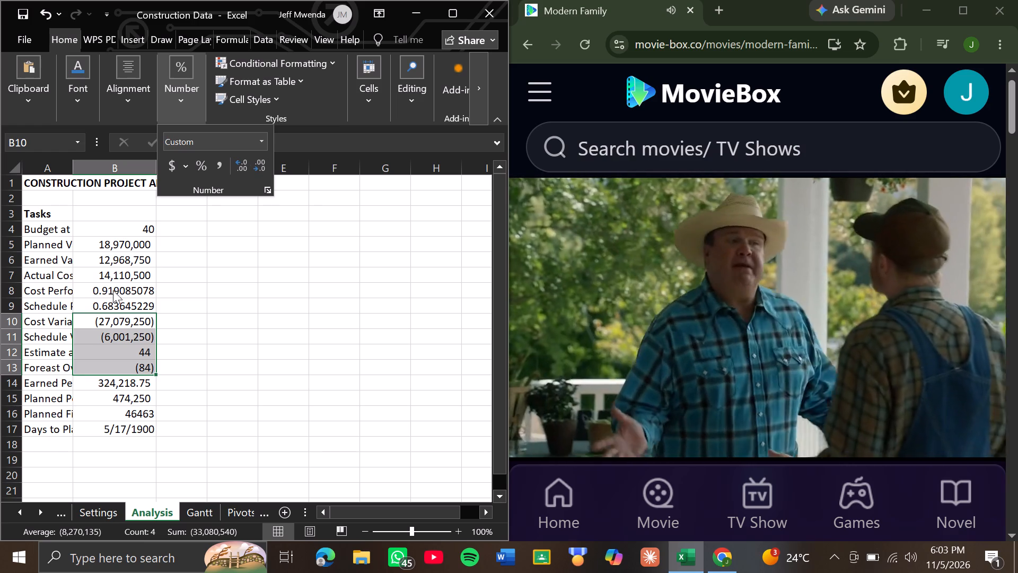
Reduce the cost and schedule performance indices in B8:B9 to two decimal places.
left_click(117, 290)
left_click(117, 290)
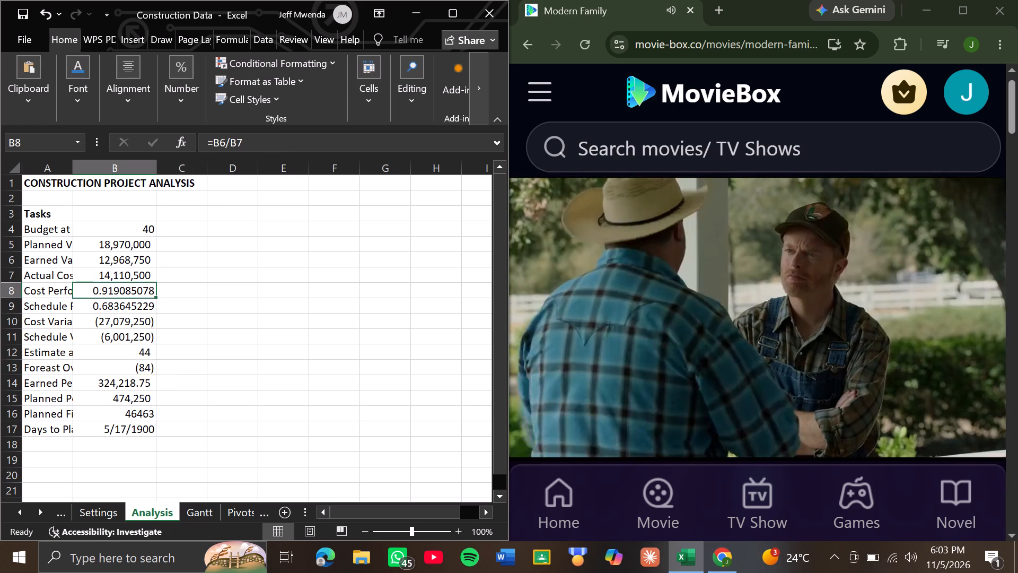
left_click_drag(117, 290, 118, 297)
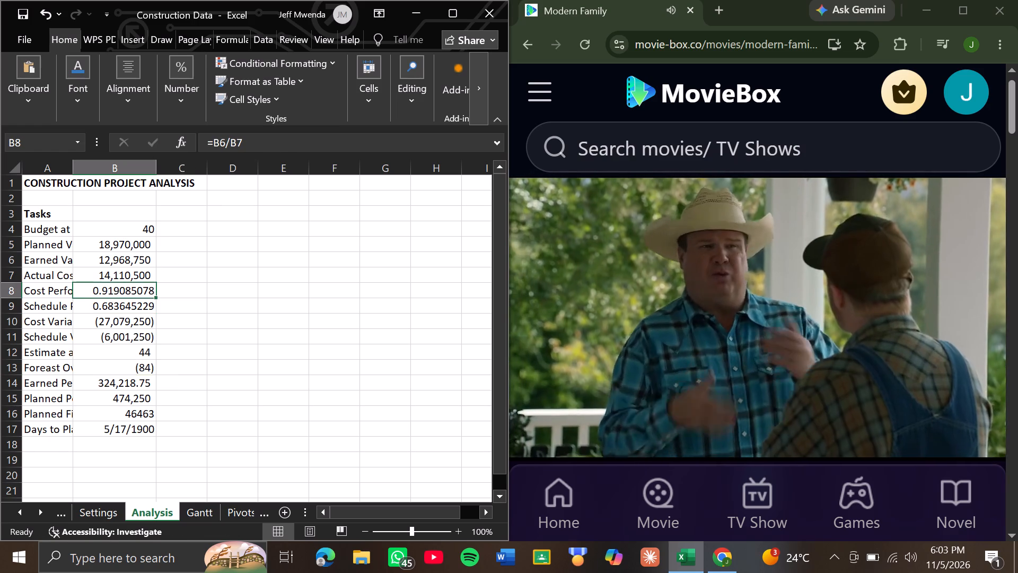
left_click_drag(118, 297, 119, 308)
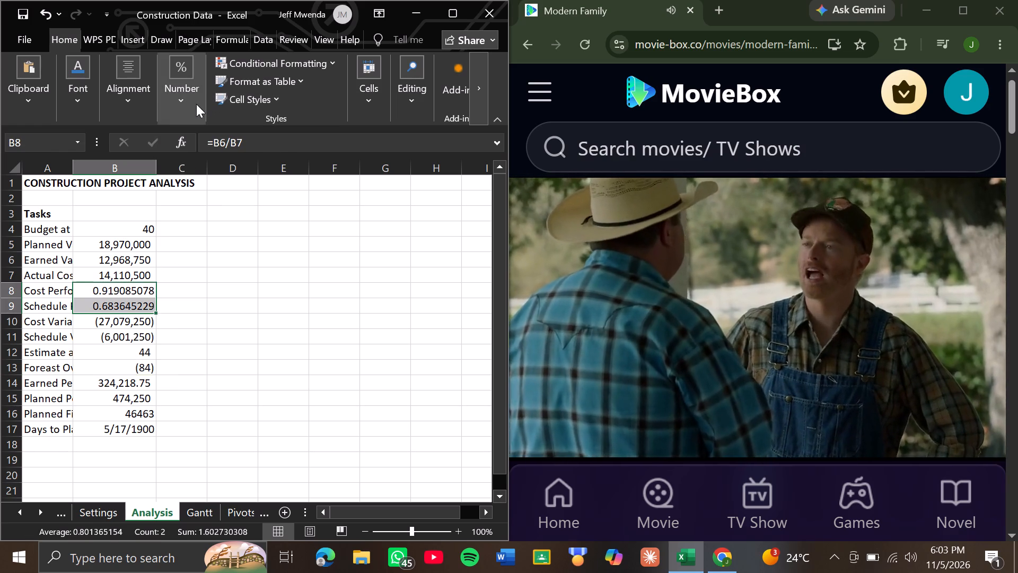
left_click(196, 104)
left_click(255, 163)
triple_click(255, 163)
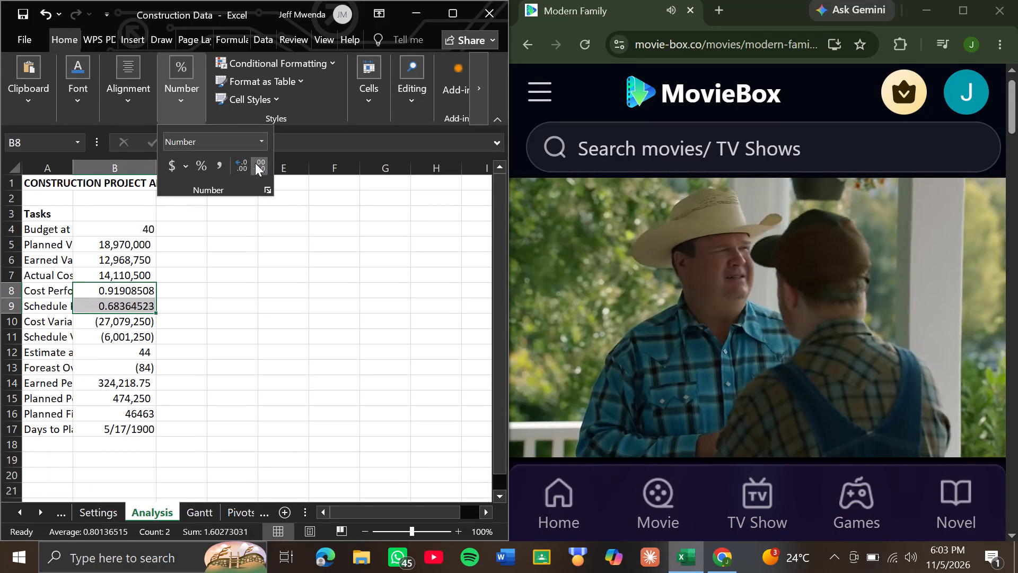
left_click(255, 163)
left_click(255, 163)
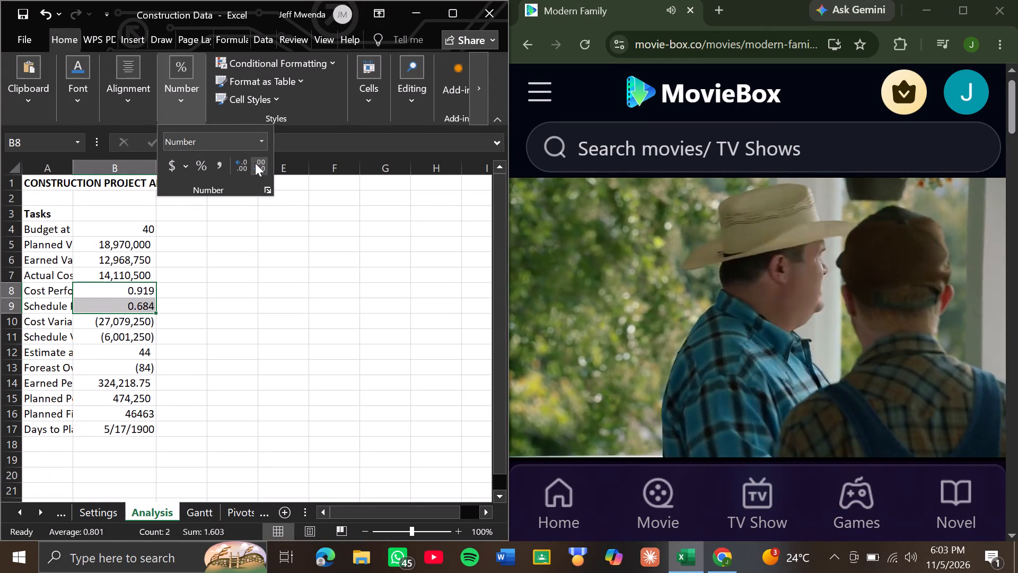
left_click(255, 163)
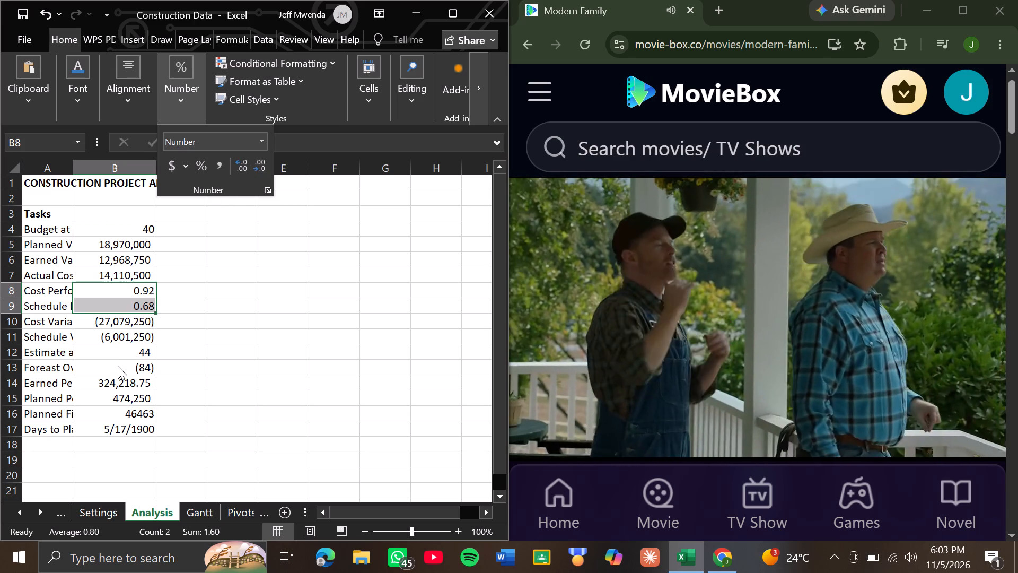
Format the earned percent complete value in B14 as a percentage.
left_click(129, 385)
left_click(129, 385)
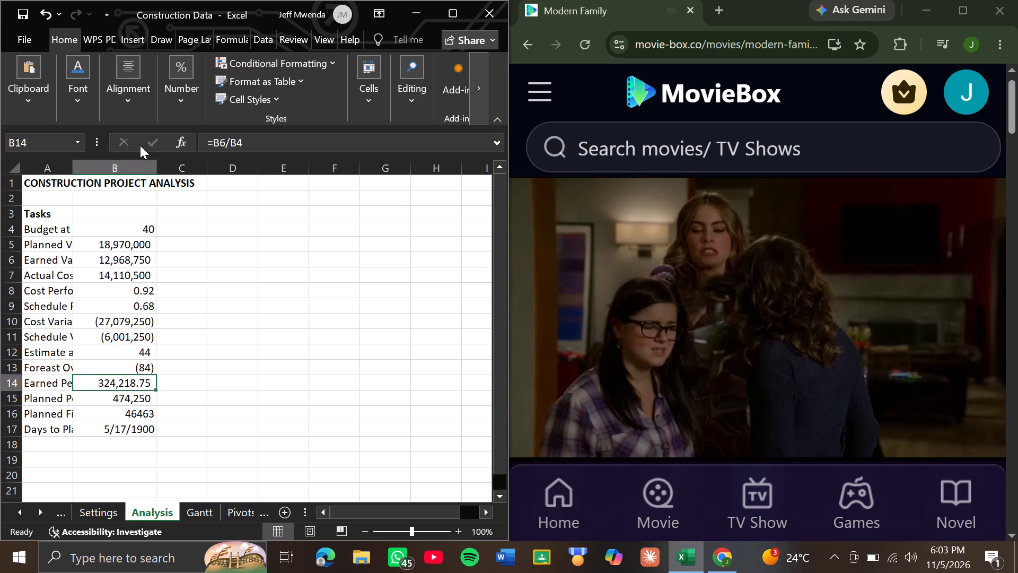
left_click(182, 103)
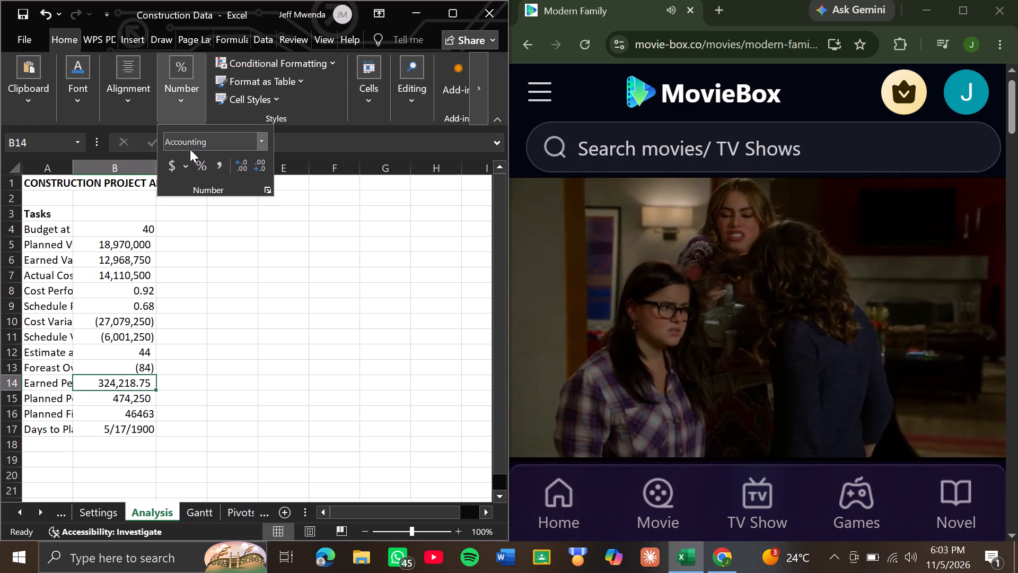
left_click(205, 162)
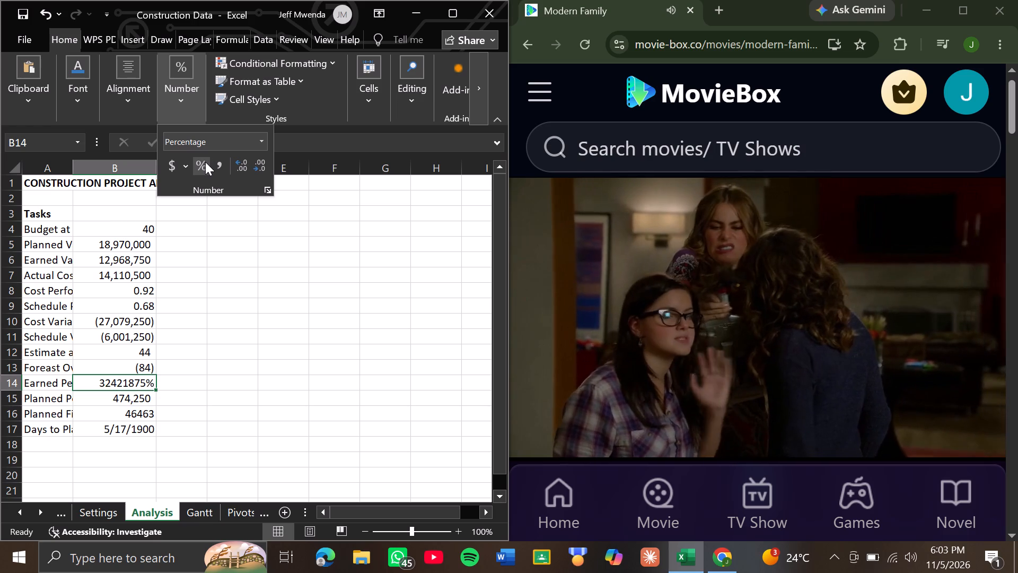
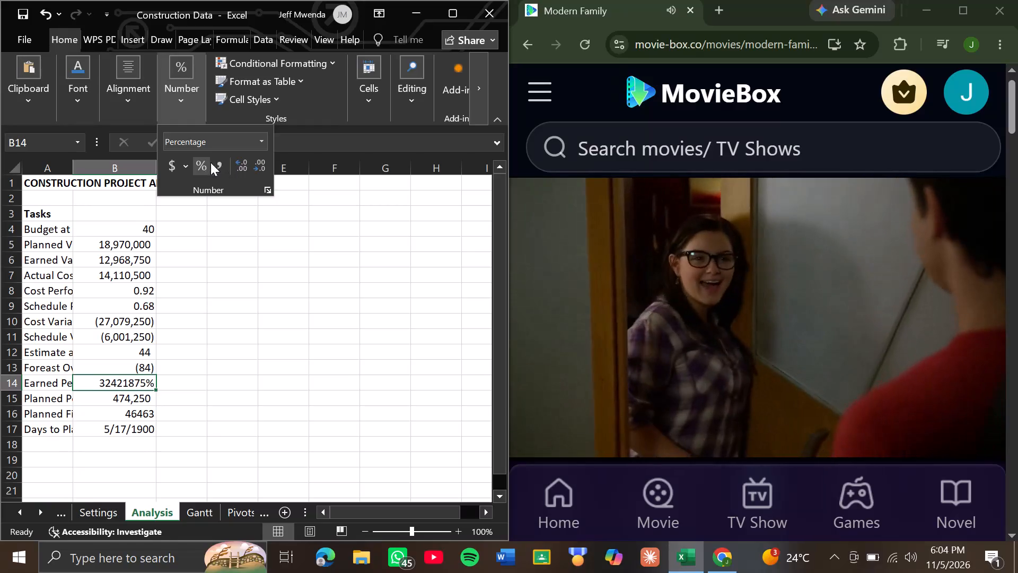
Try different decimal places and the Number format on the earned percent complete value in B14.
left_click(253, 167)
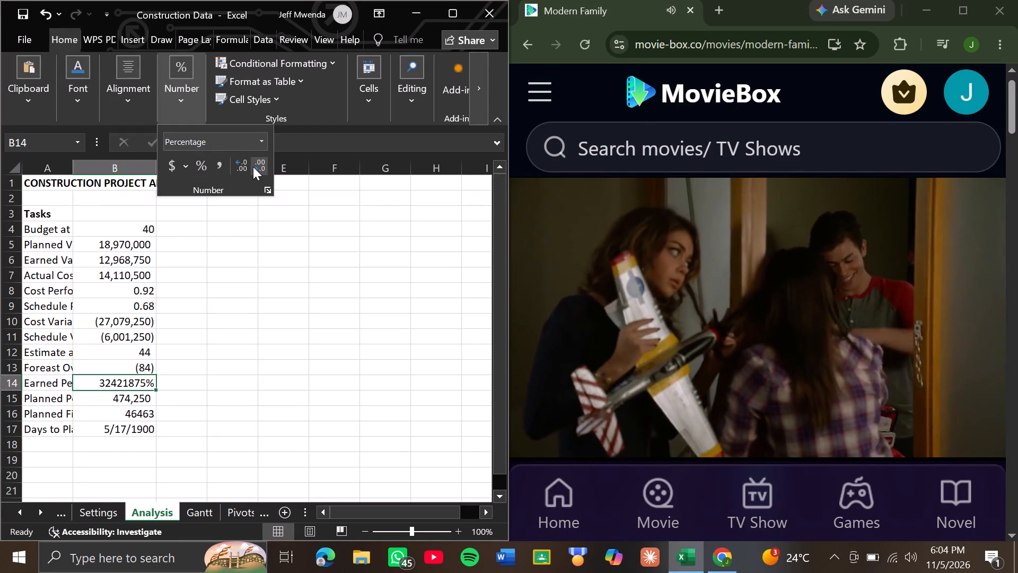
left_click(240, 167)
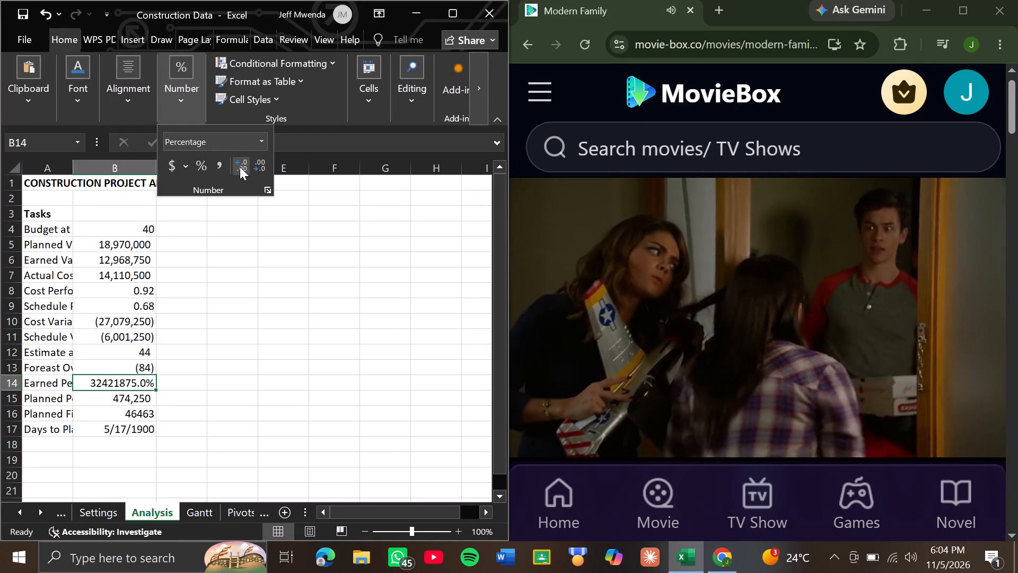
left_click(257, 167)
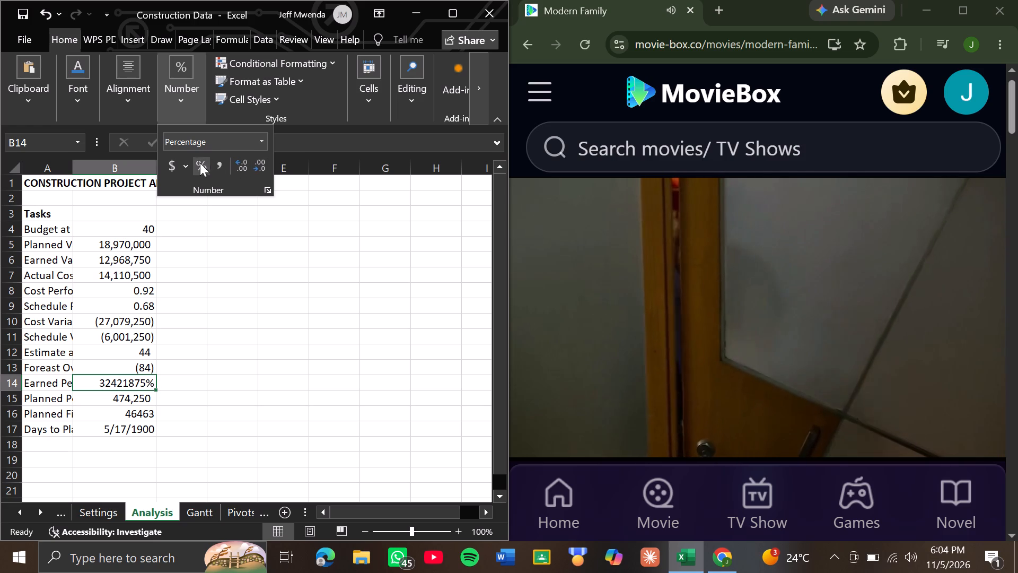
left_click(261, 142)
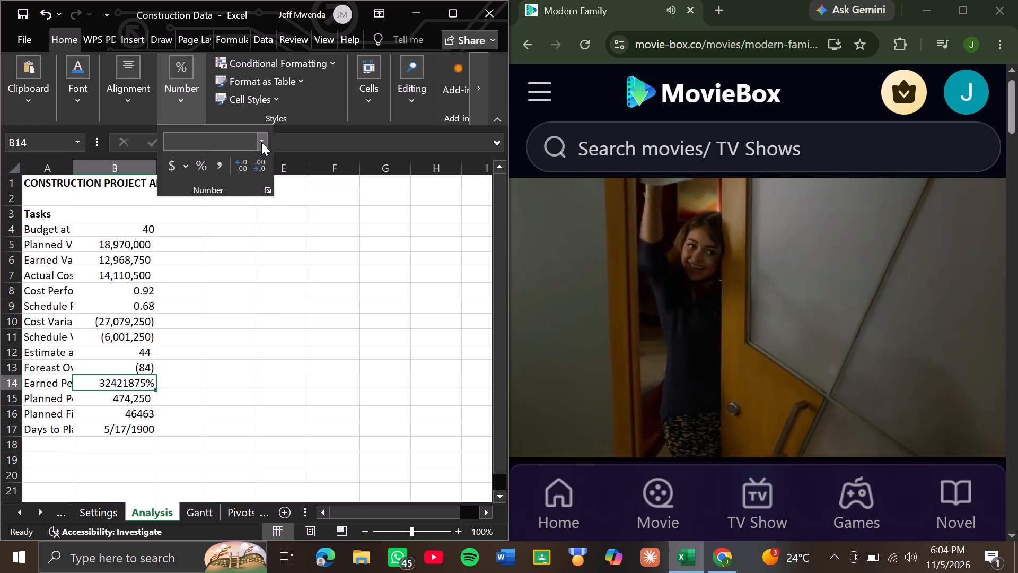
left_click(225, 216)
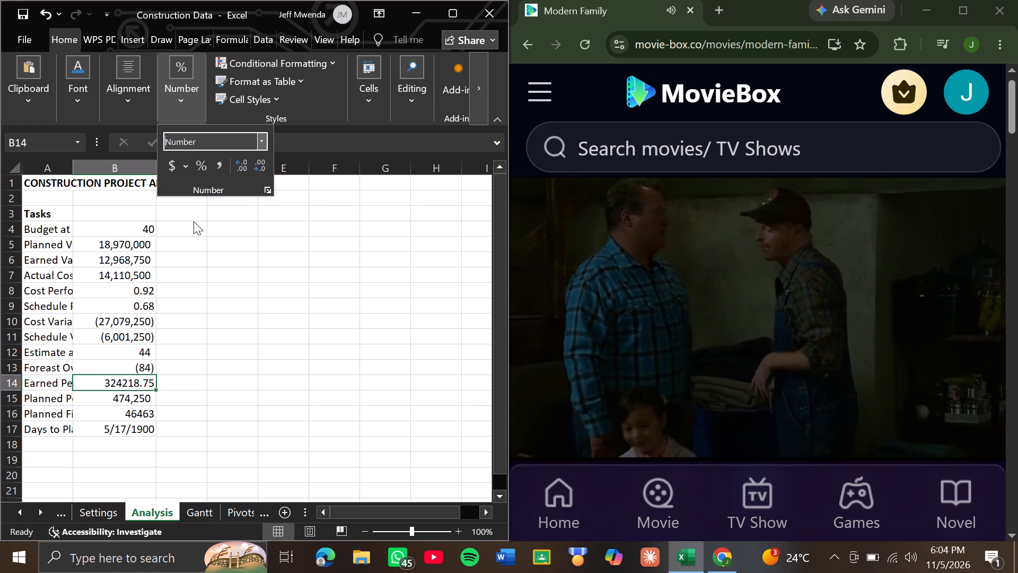
Open the earned percent complete formula in B14 to check which cells it references.
left_click(133, 378)
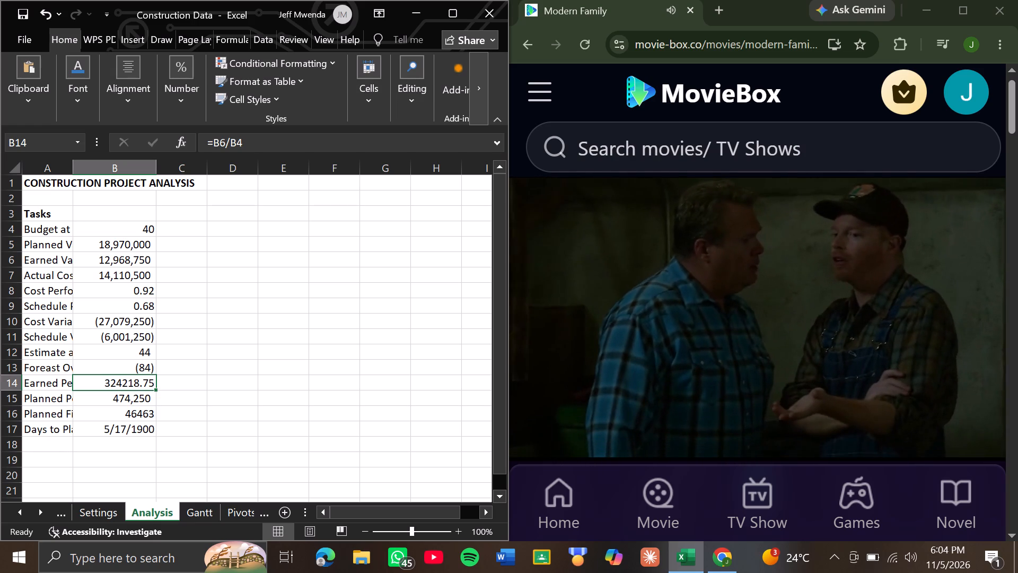
double_click(139, 383)
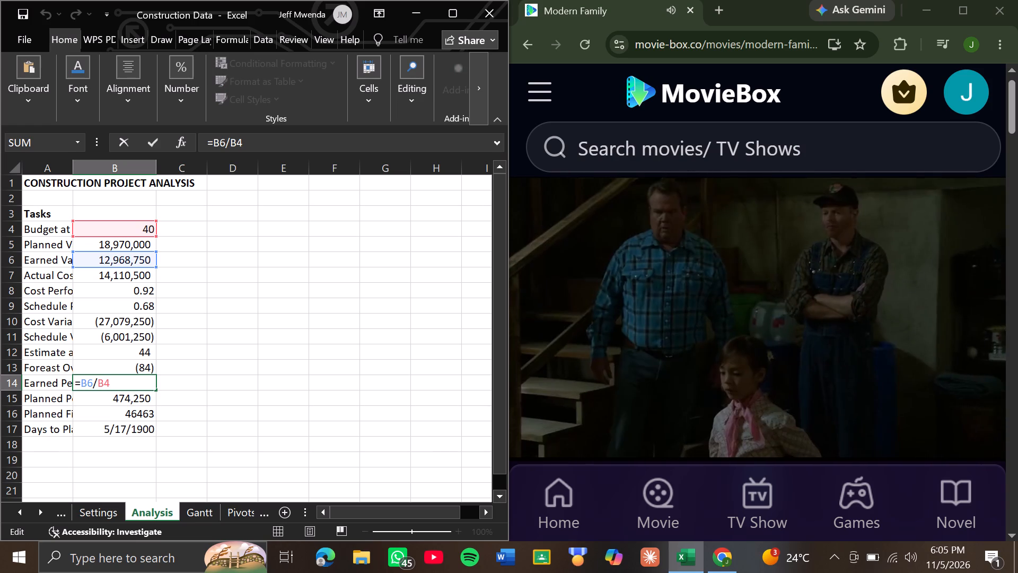
left_click(138, 407)
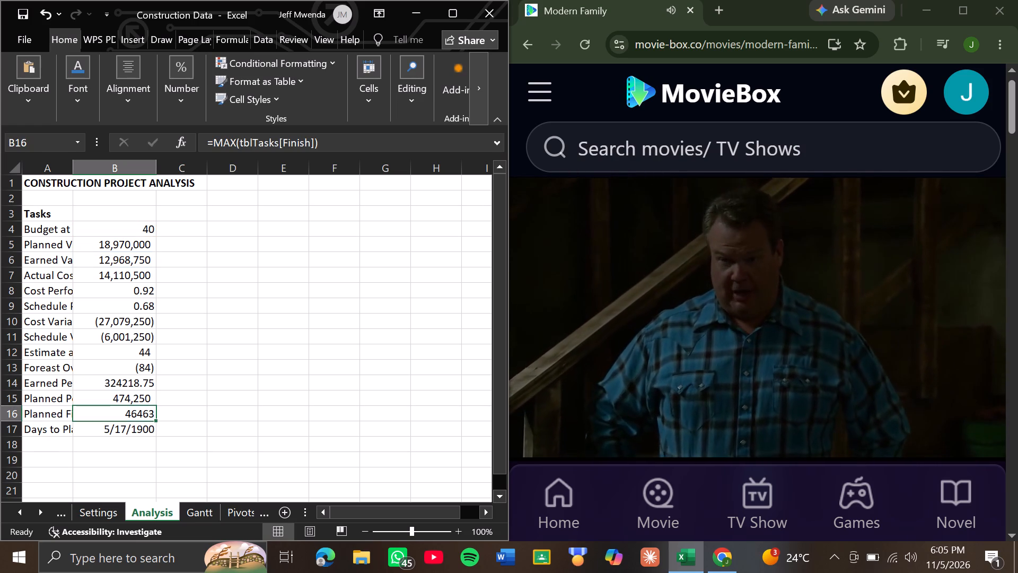
Format the planned percent complete value in B15 as a percentage.
left_click(144, 397)
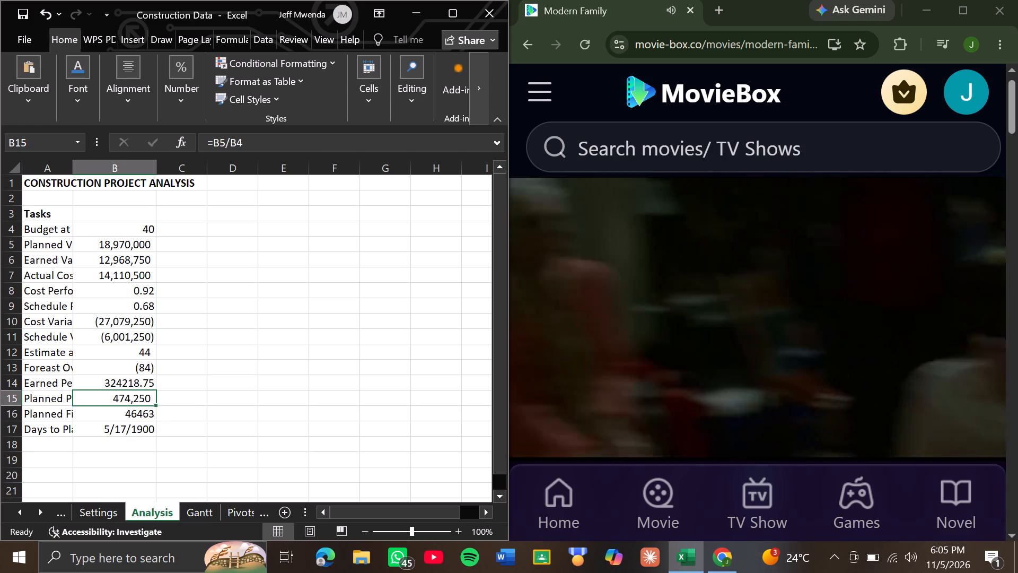
key("Up")
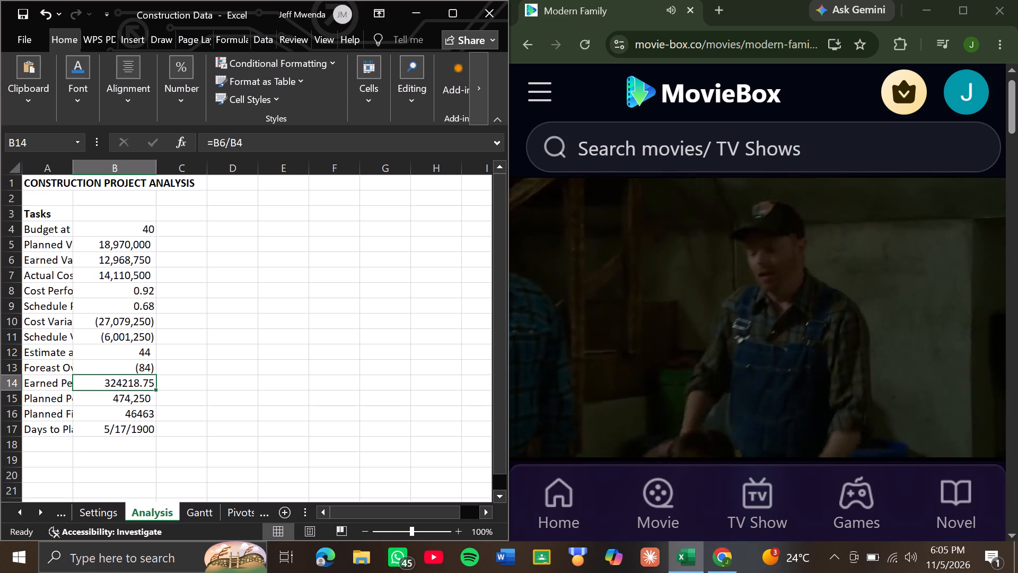
key("Down")
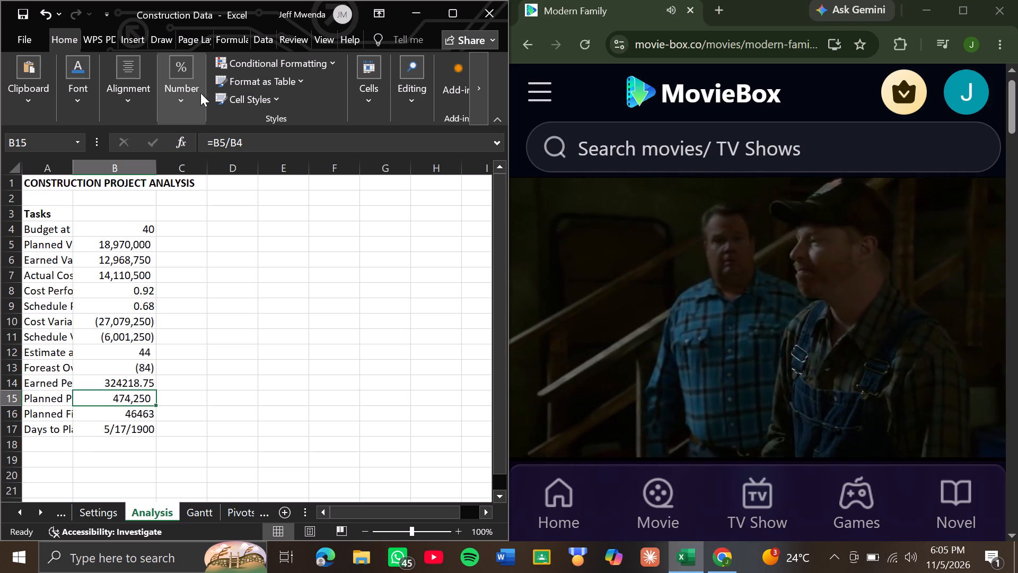
left_click(183, 99)
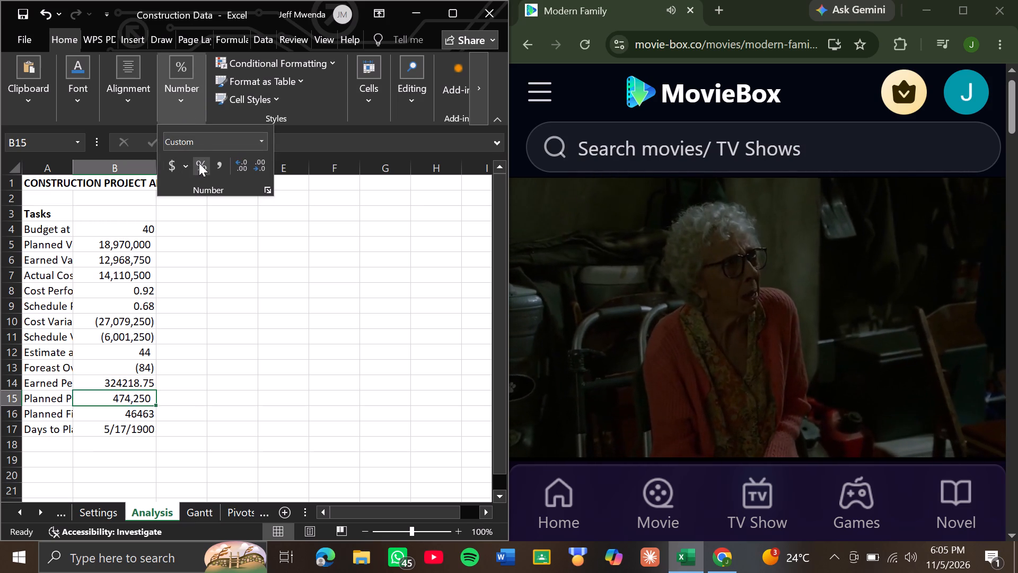
left_click(199, 163)
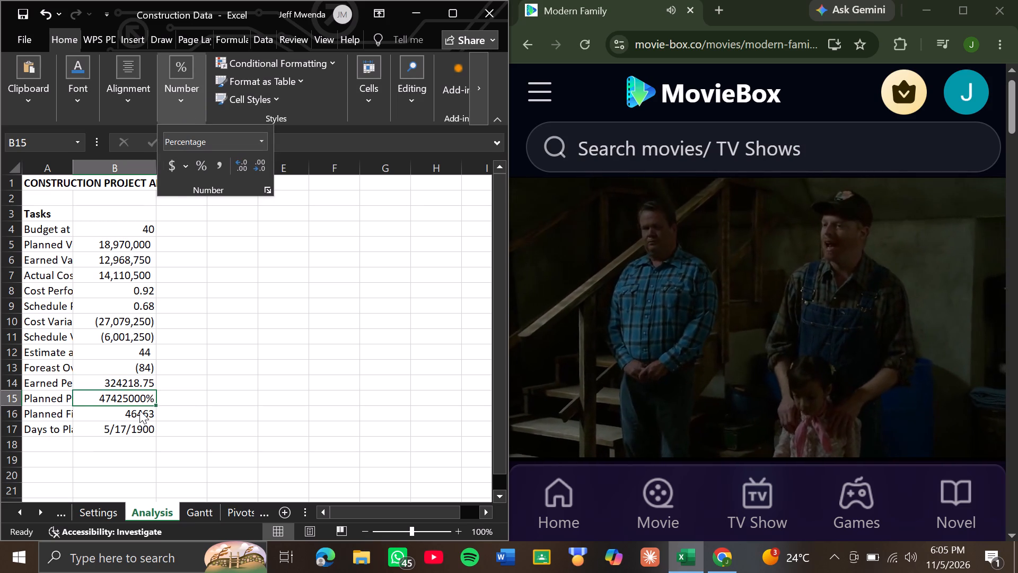
Format the earned percent complete value in B14 as a percentage.
left_click(143, 376)
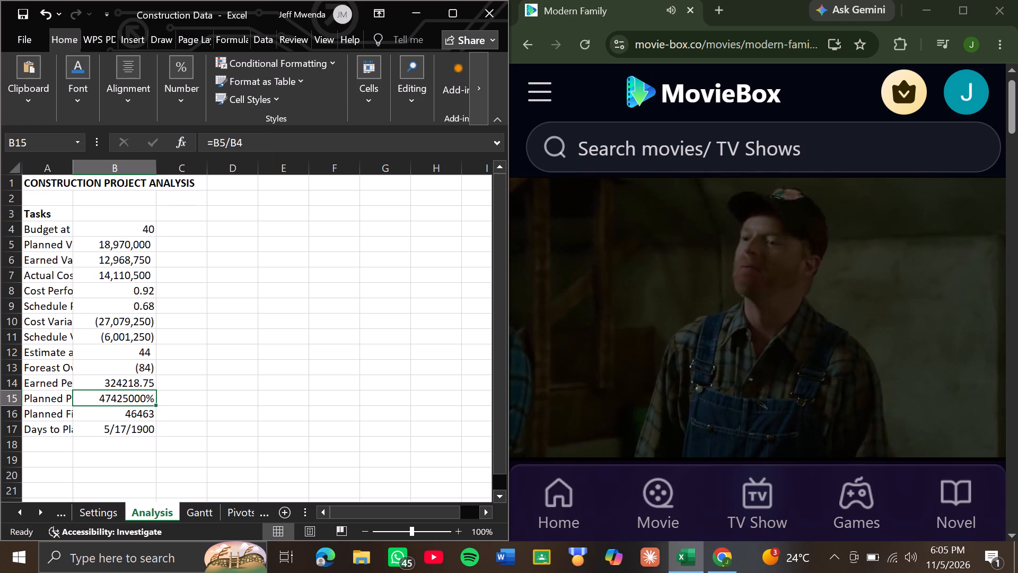
left_click(143, 387)
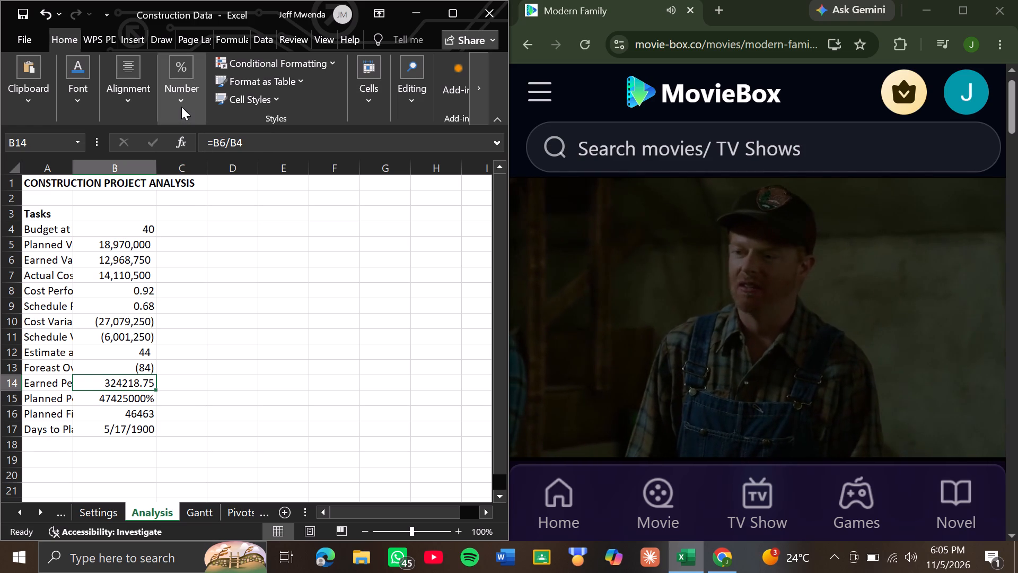
left_click(181, 107)
left_click(196, 160)
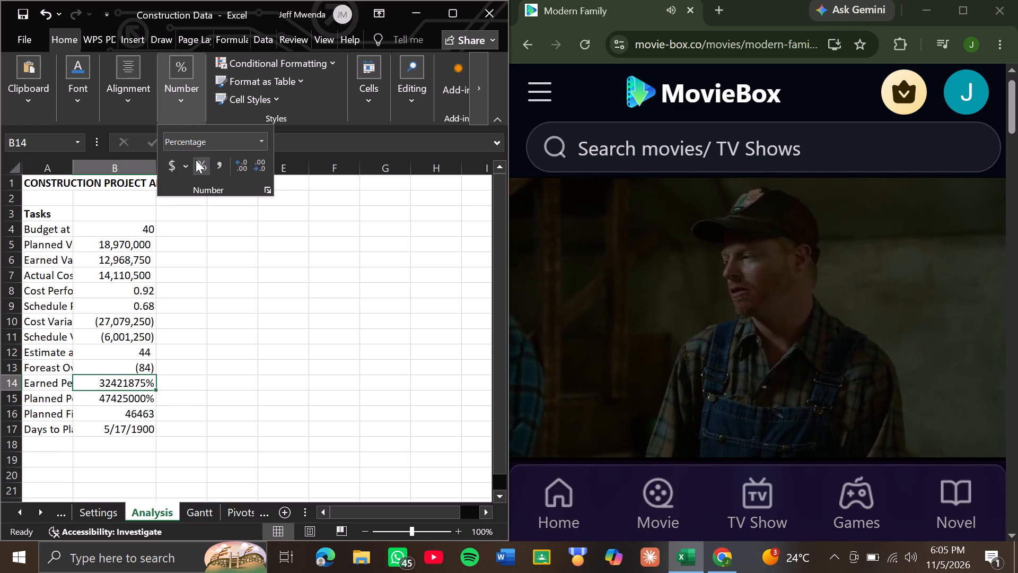
Apply the Short Date format to the planned finish value in B16.
left_click(137, 415)
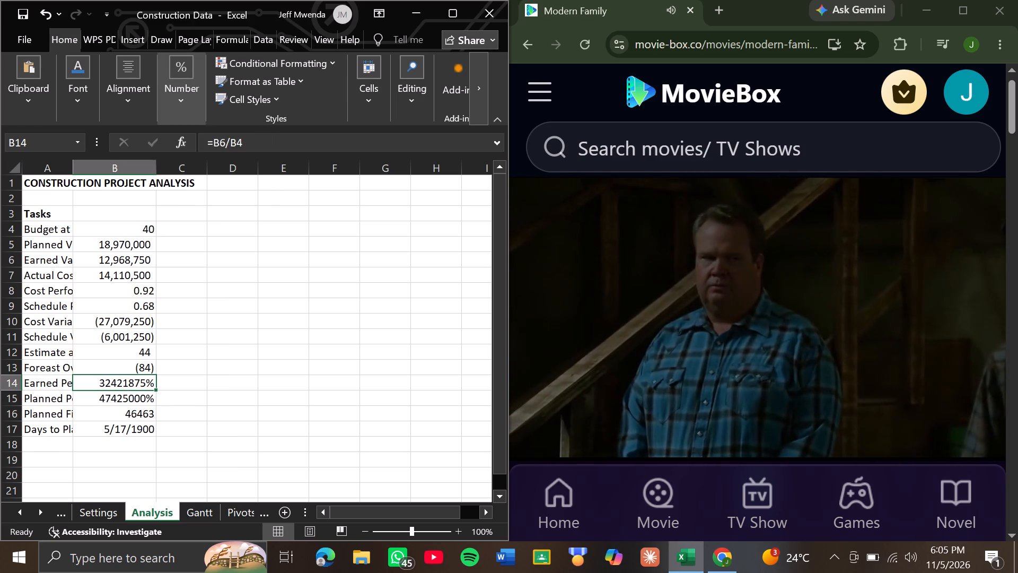
left_click(137, 415)
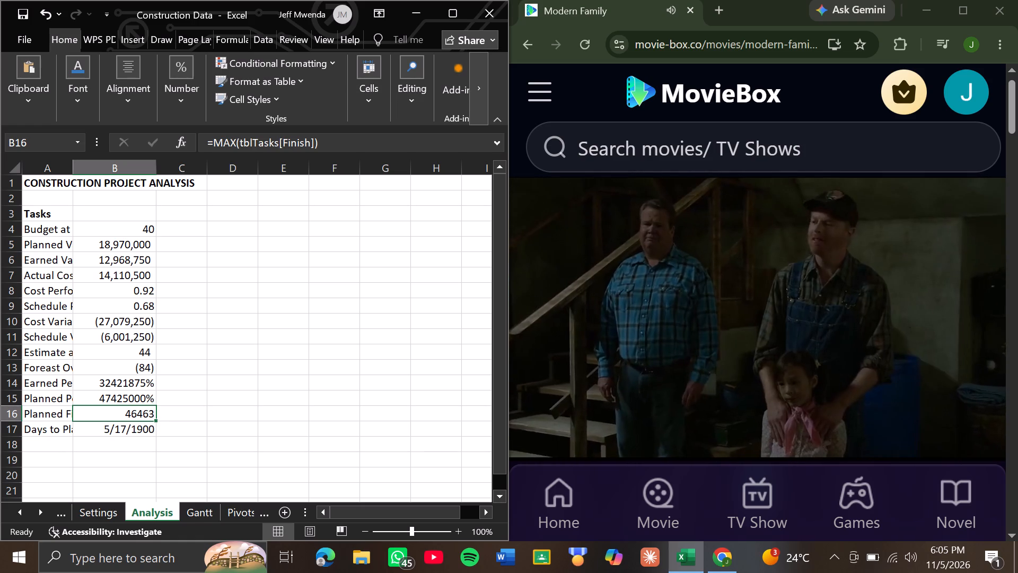
left_click(178, 97)
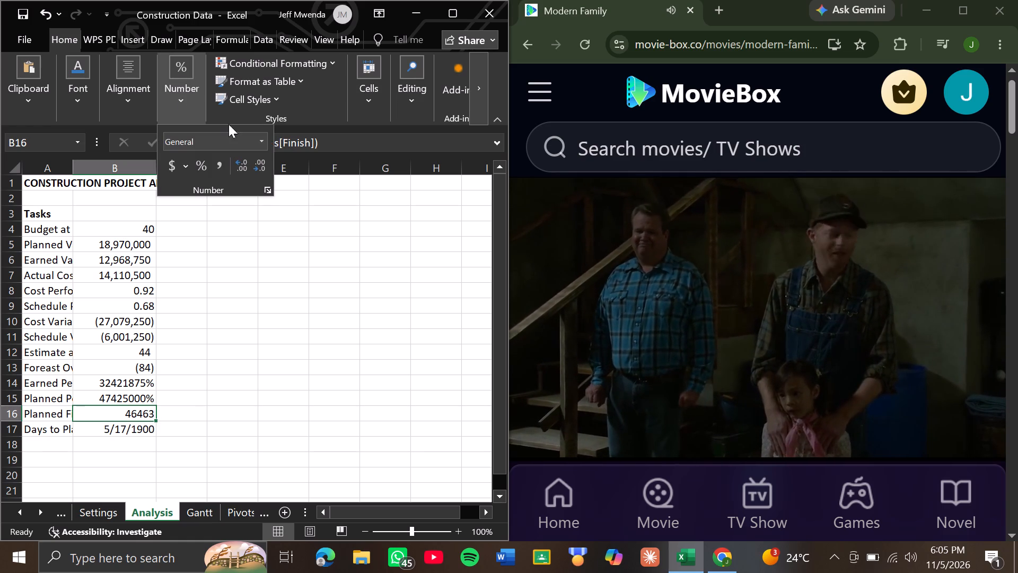
left_click(257, 142)
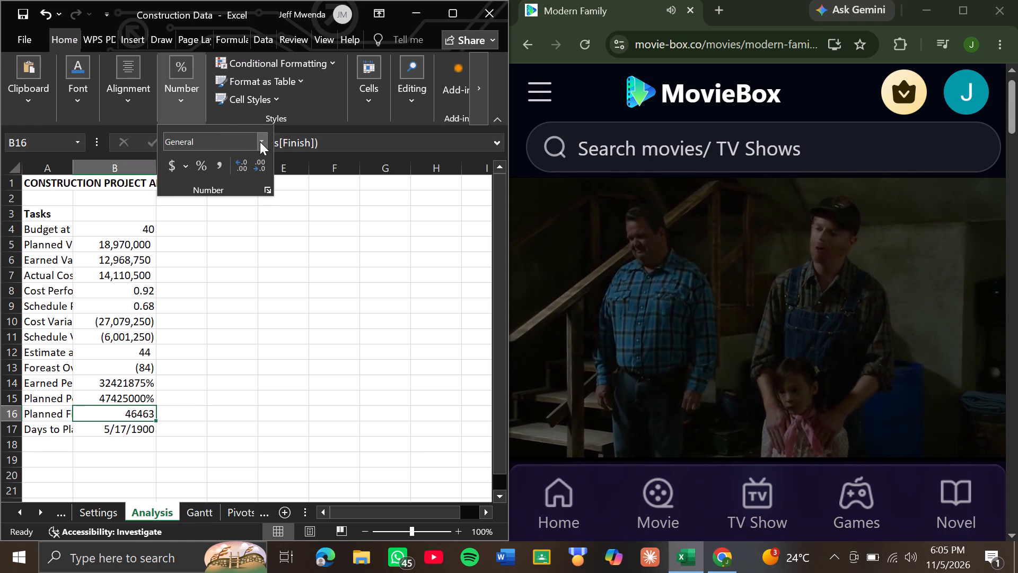
left_click(260, 142)
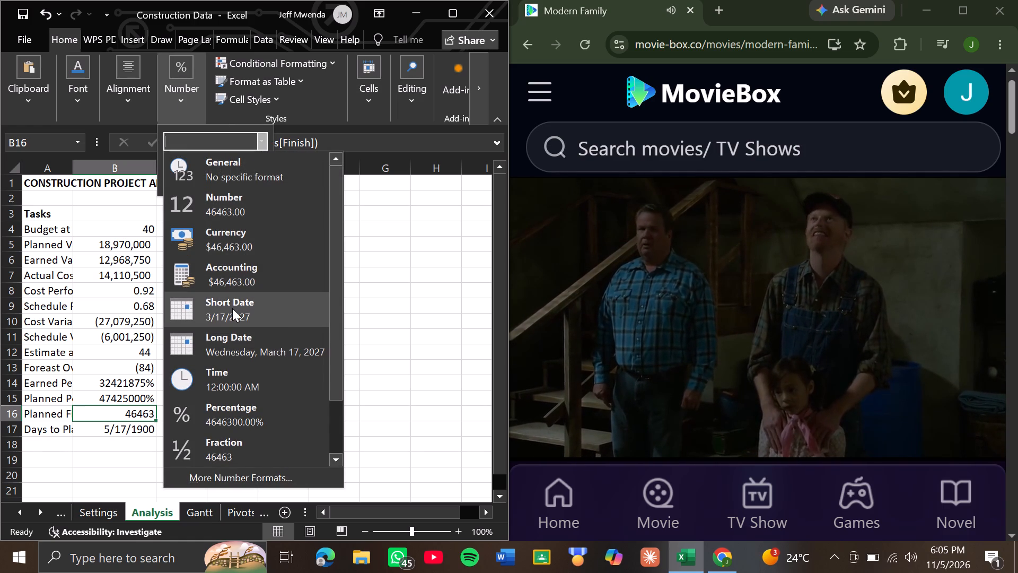
left_click(232, 308)
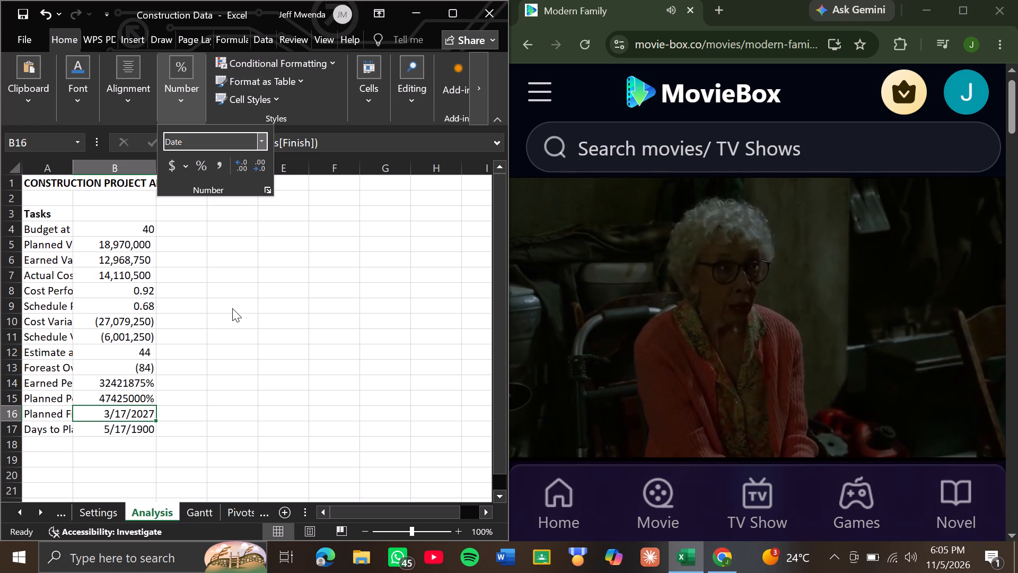
Format the days to planned finish in B17 as a Number with no decimal places.
left_click(144, 427)
left_click(144, 427)
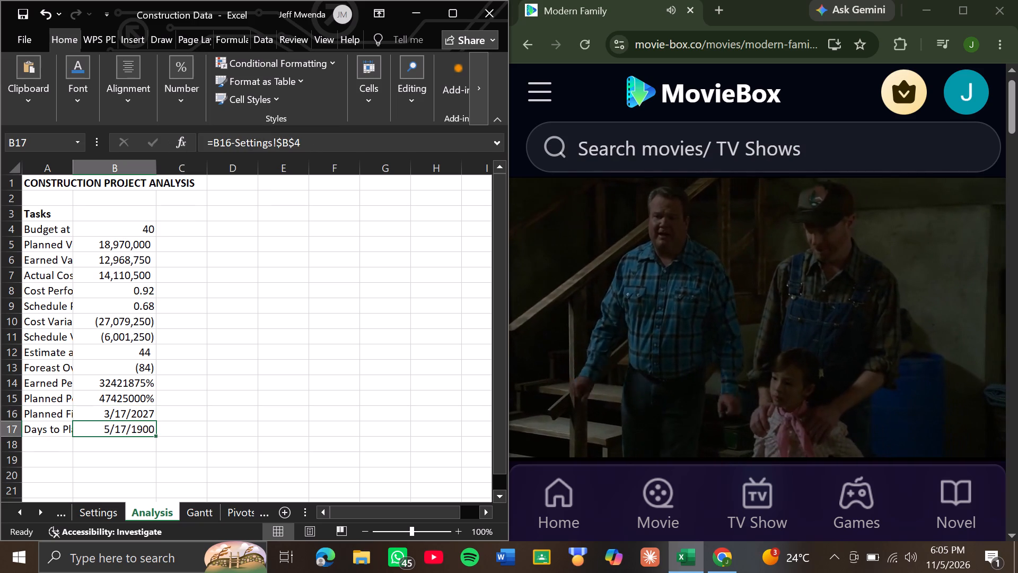
left_click(185, 103)
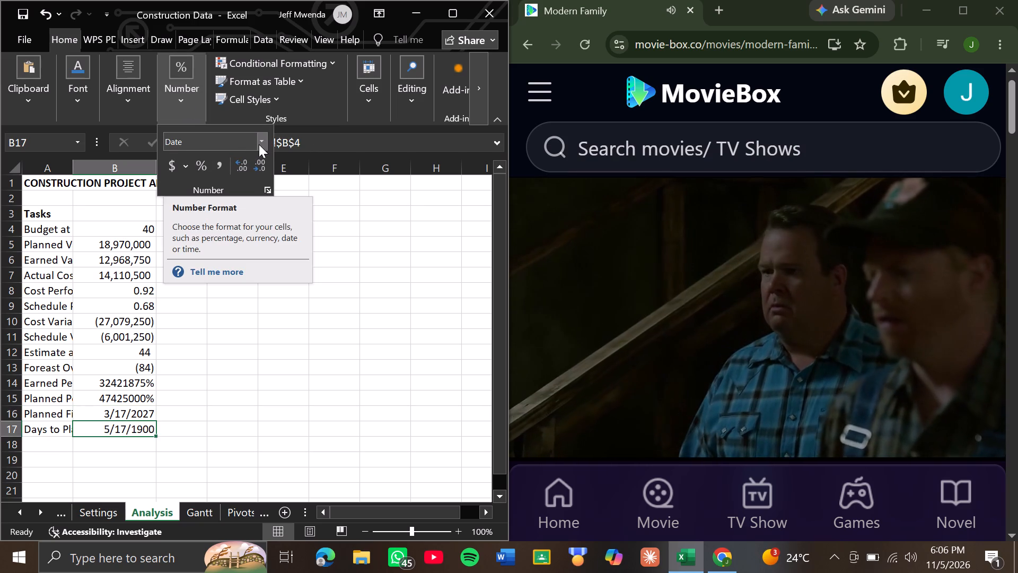
left_click(259, 144)
left_click(233, 205)
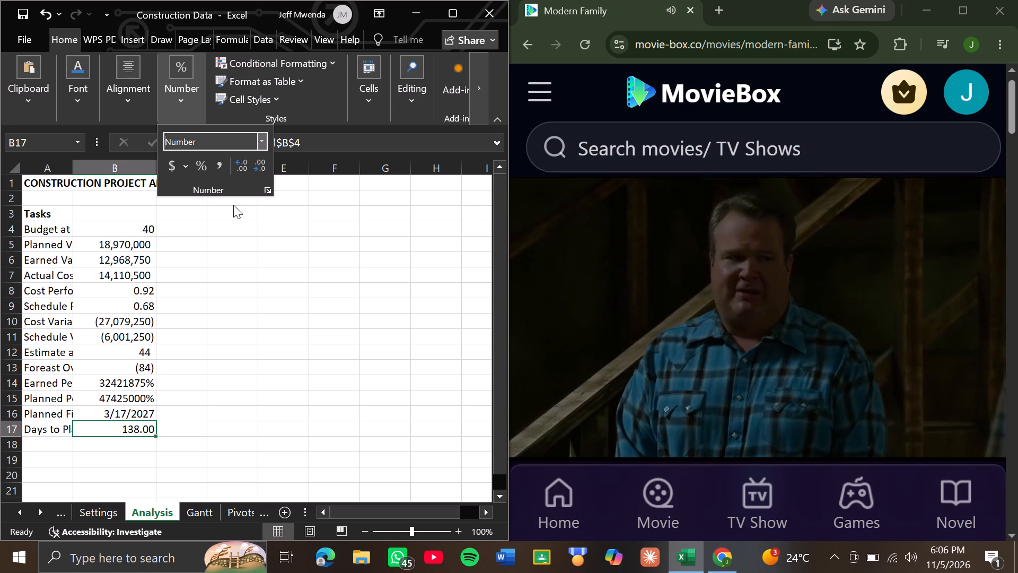
left_click(257, 164)
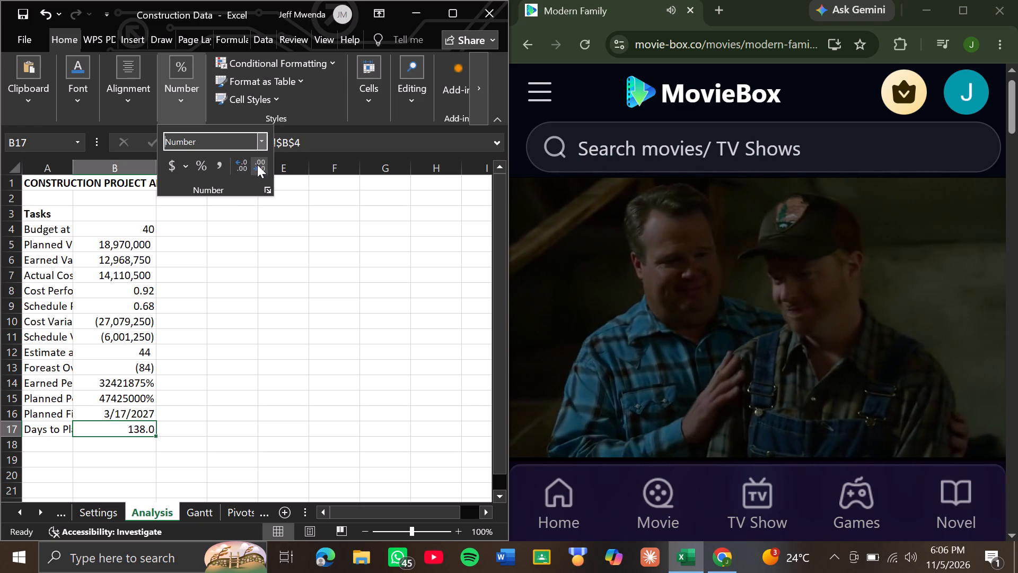
left_click(257, 164)
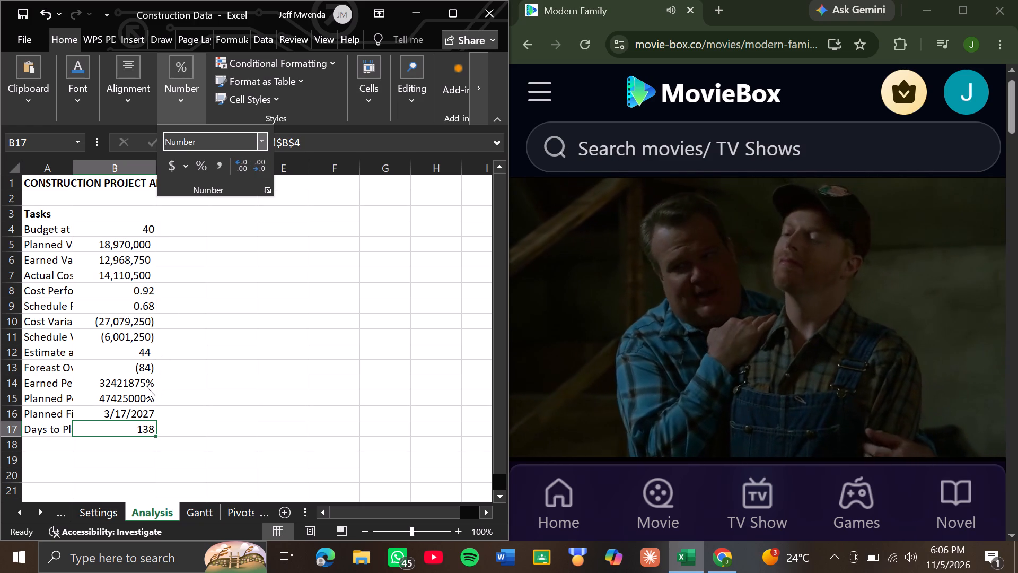
left_click(146, 386)
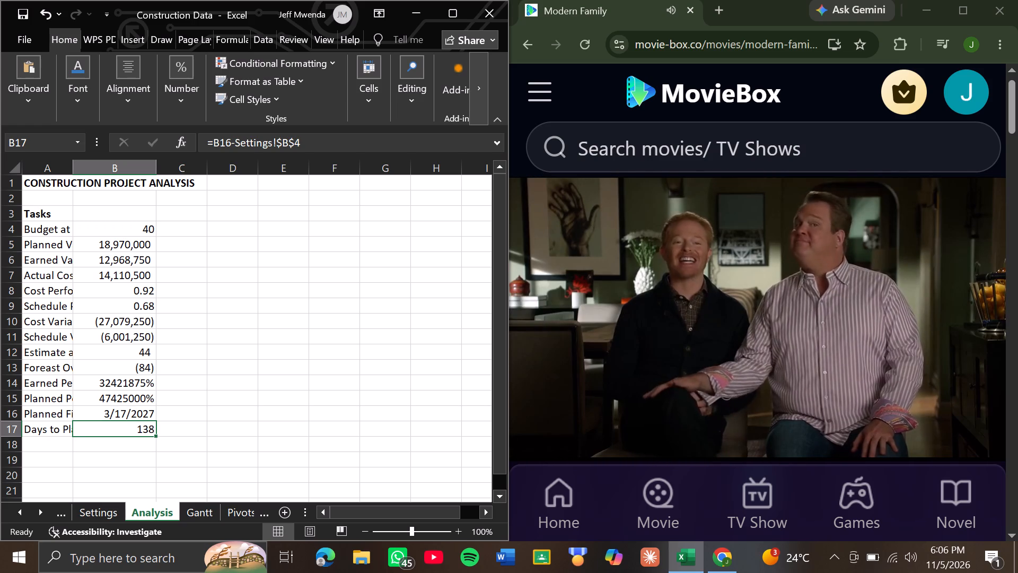
Examine the summary formulas in column B one by one, from B4 down to B13.
left_click(125, 231)
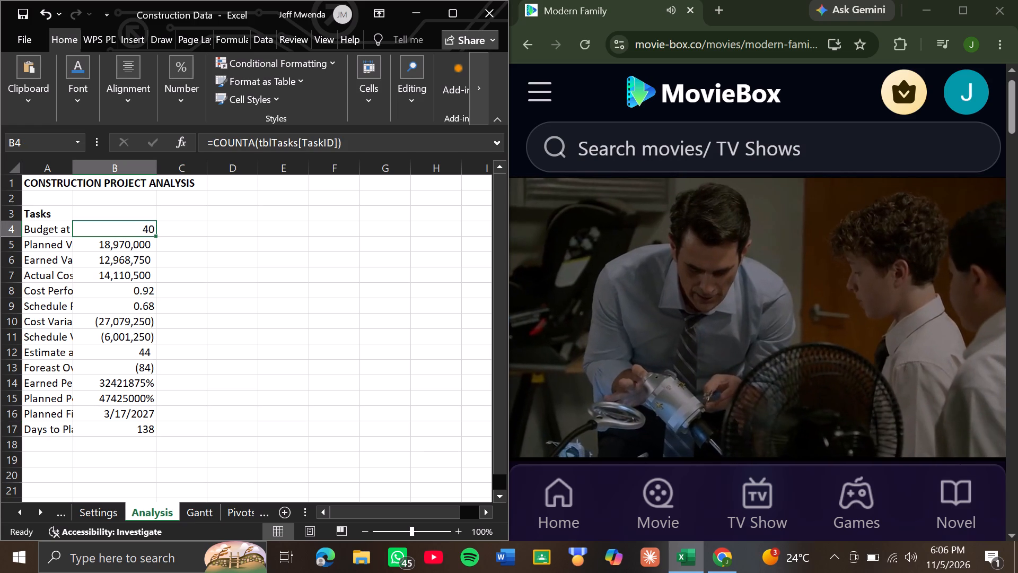
key("Down")
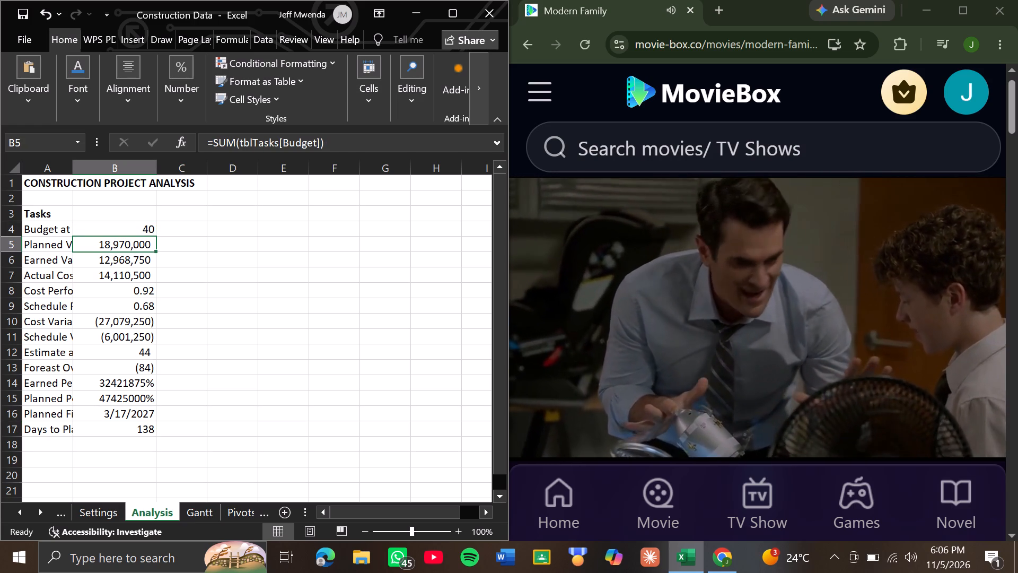
key("Down")
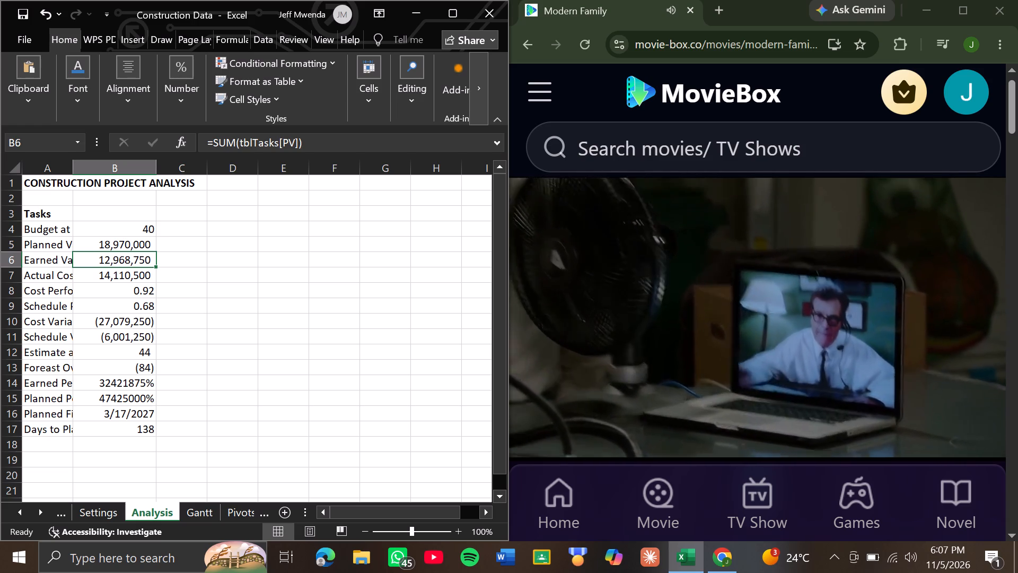
key("Down")
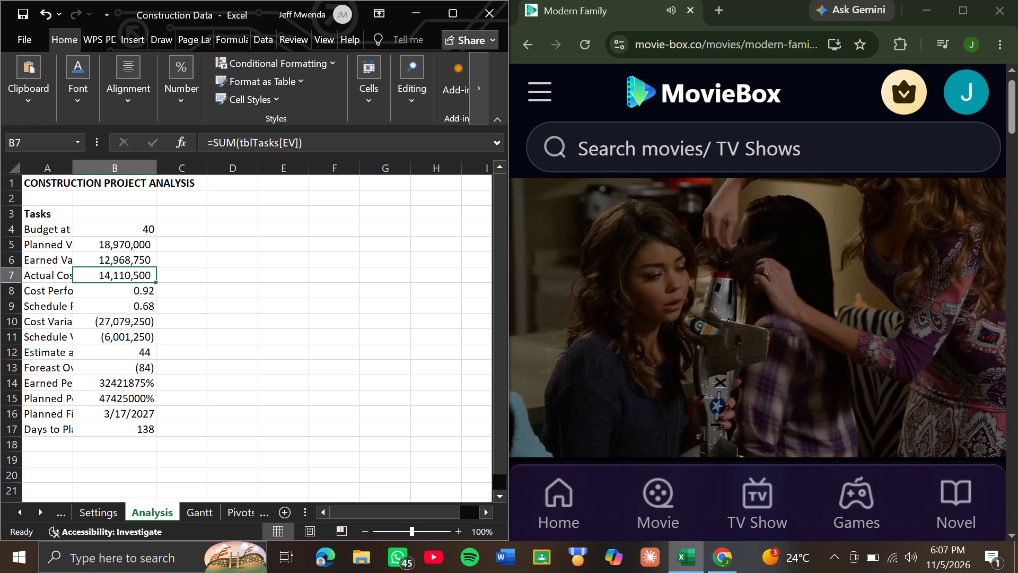
key("Down")
key("Down")
key("Down")
key("Down")
key("Down")
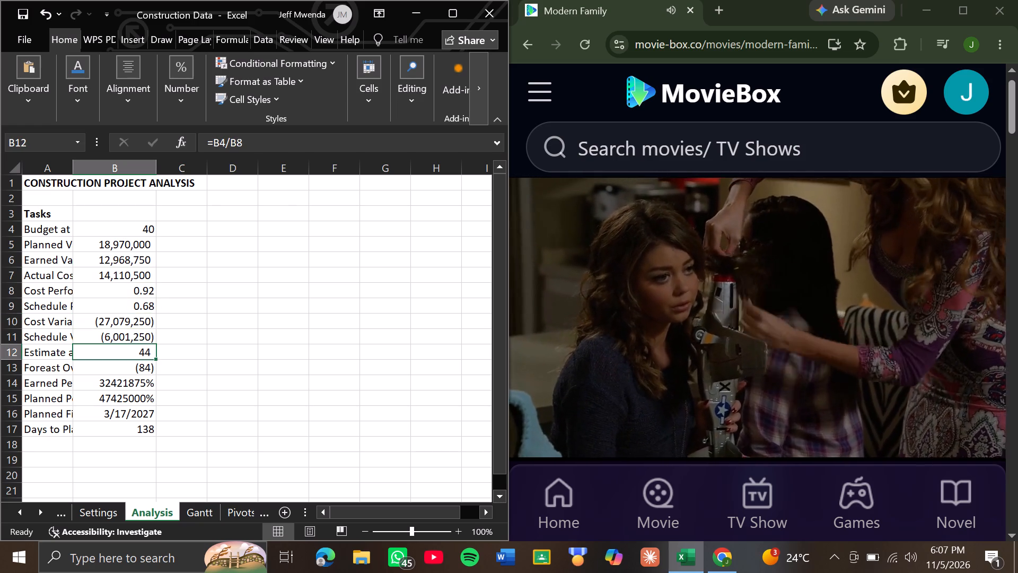
key("Down")
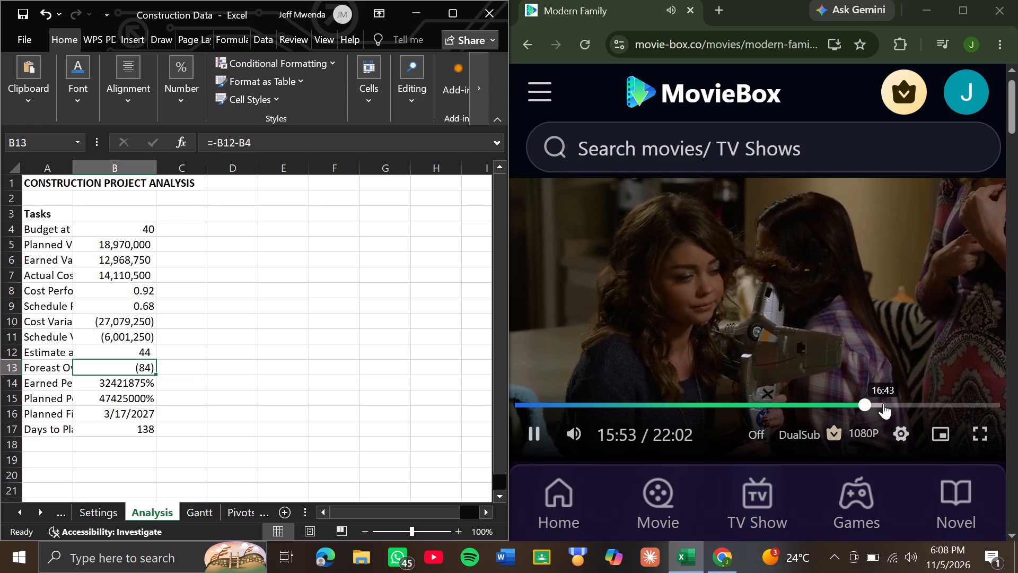
Switch to the Modern Family video in the browser and skip playback ahead to about 16:43.
left_click(883, 403)
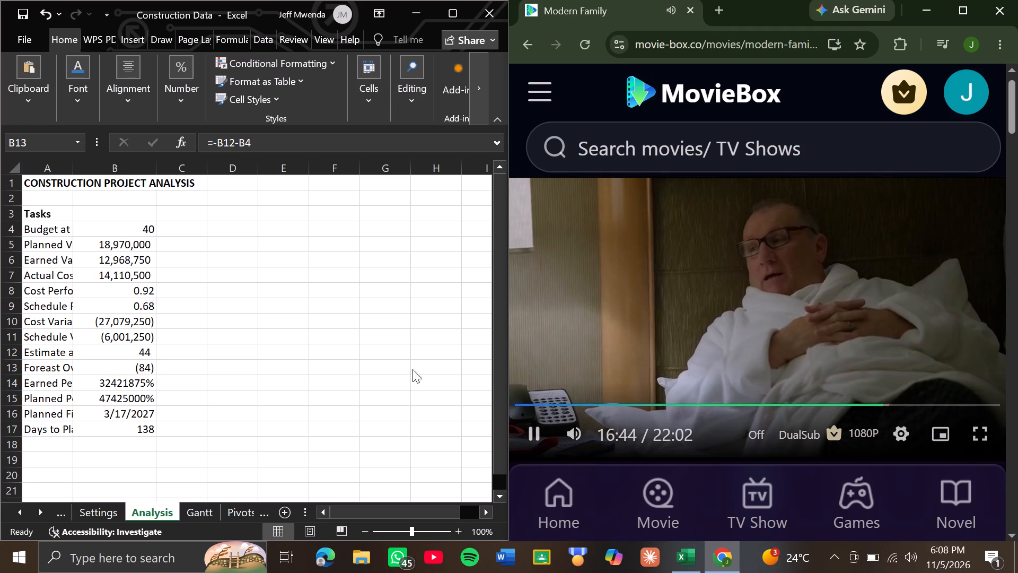
Switch back to the Excel workbook and add the bold heading BY PHASE in A19, below the earned-value summary.
scroll(169, 371, "down", 2)
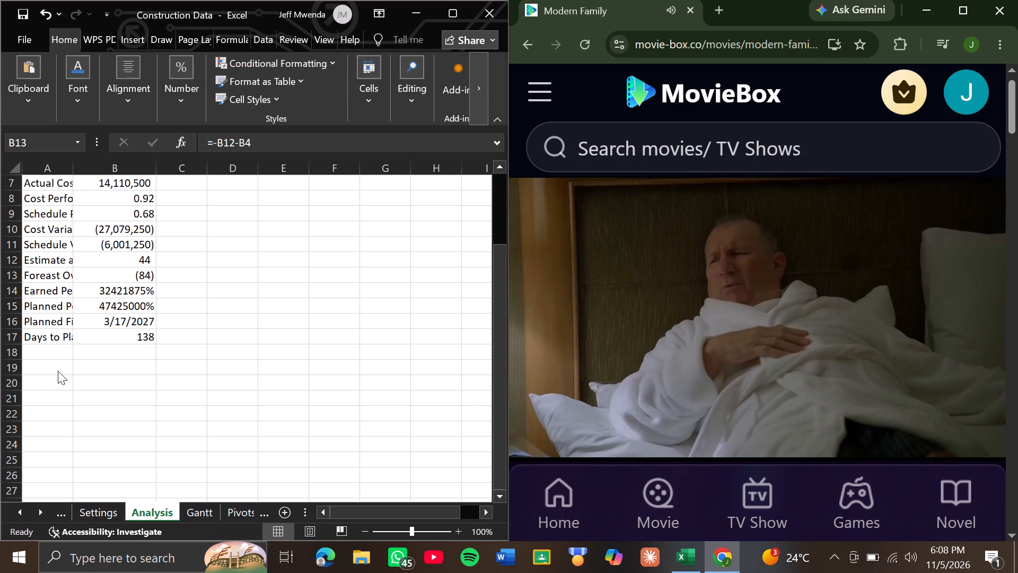
left_click(58, 371)
left_click(58, 371)
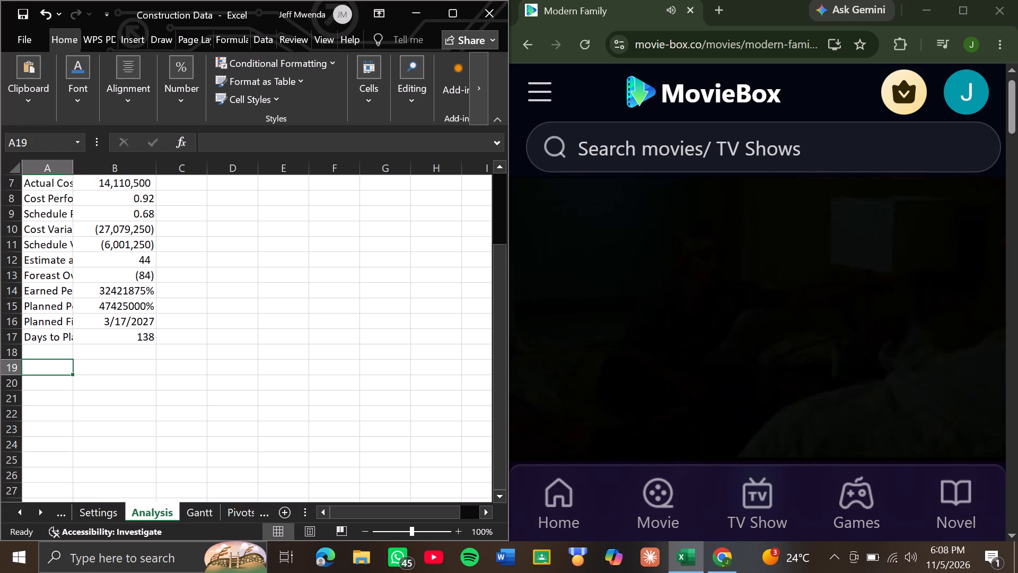
scroll(58, 371, "up", 3)
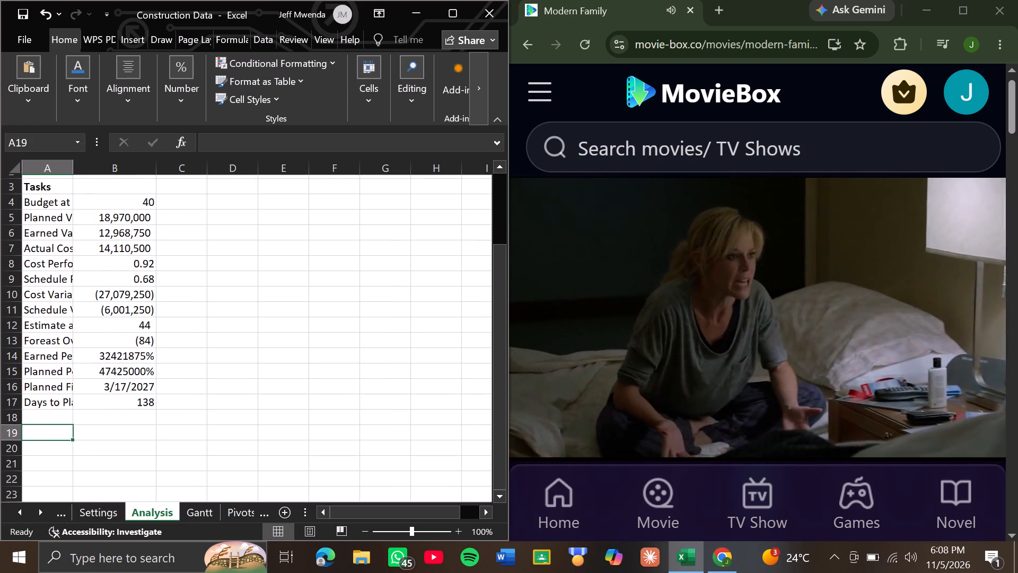
scroll(58, 371, "up", 2)
scroll(58, 371, "down", 2)
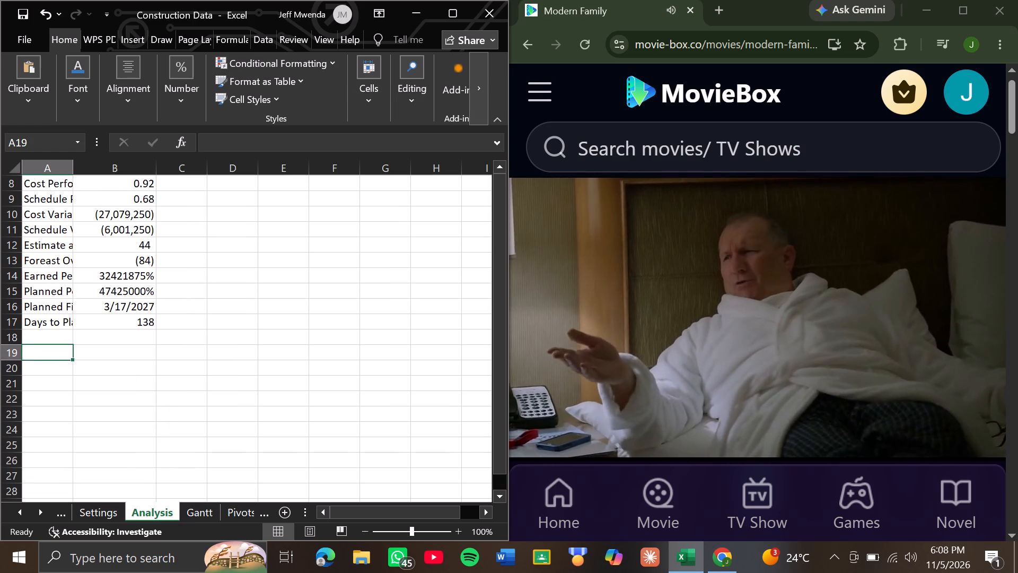
key("ctrl+b")
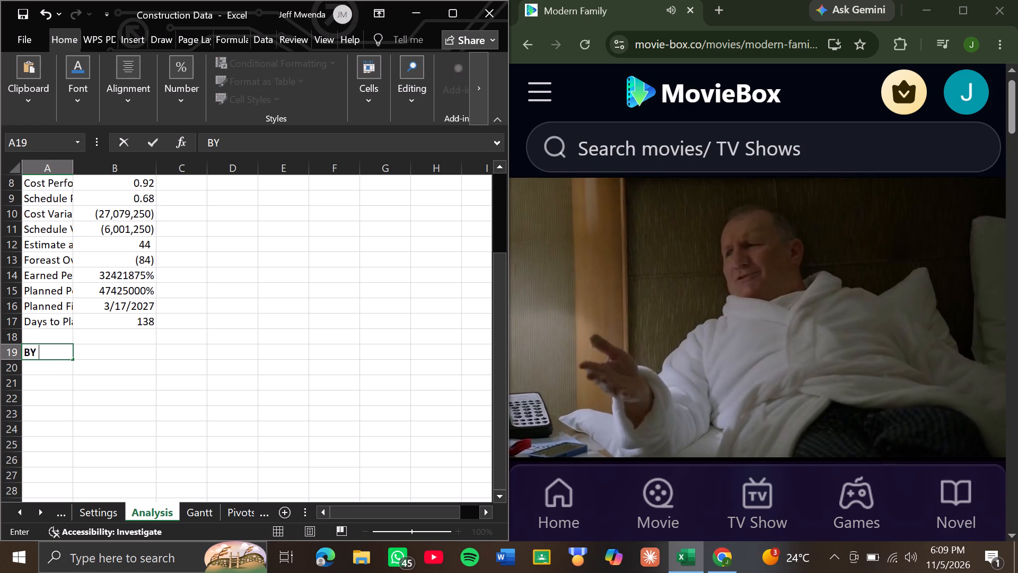
type("PHASE")
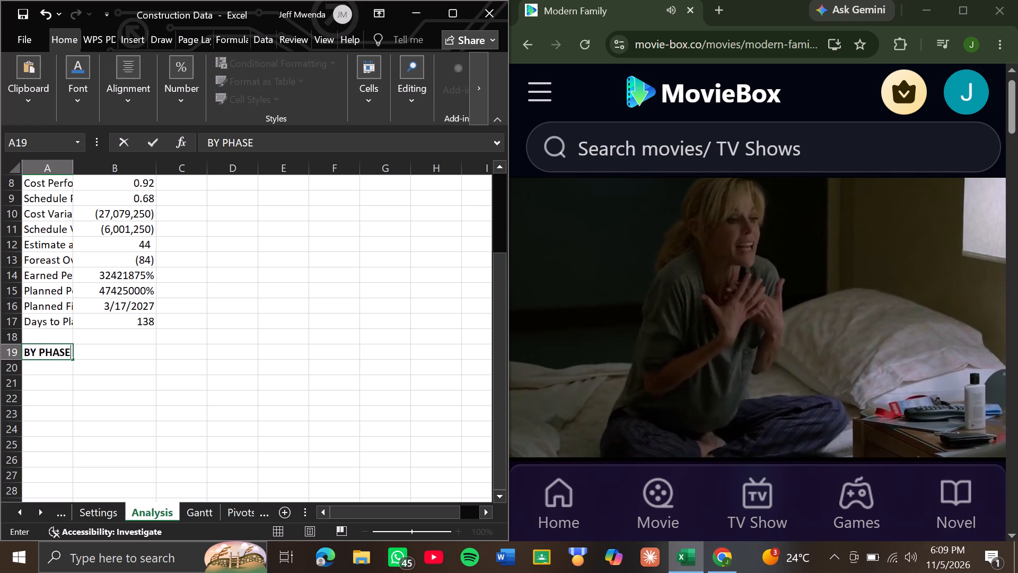
key("Down")
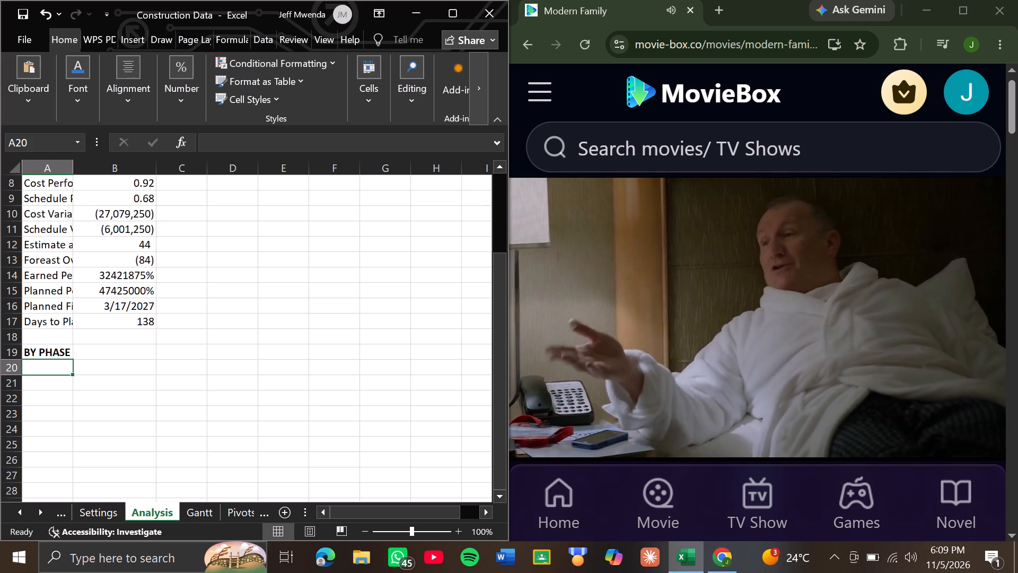
Enter the column headers Phase, Tasks, Budget, PV, EV, AC, CPI, SPI and EAC across A20 to I20.
key("p")
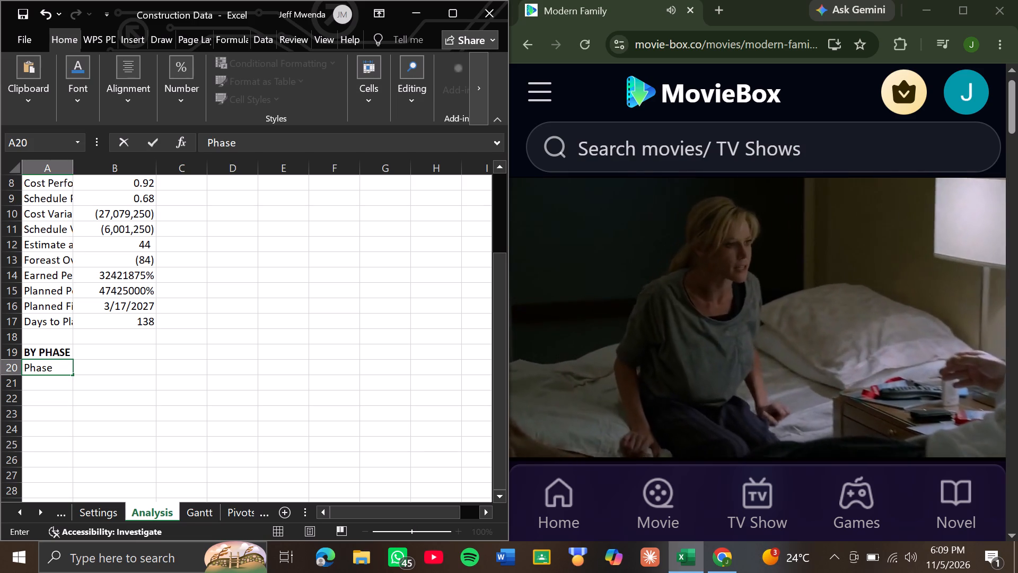
key("Right")
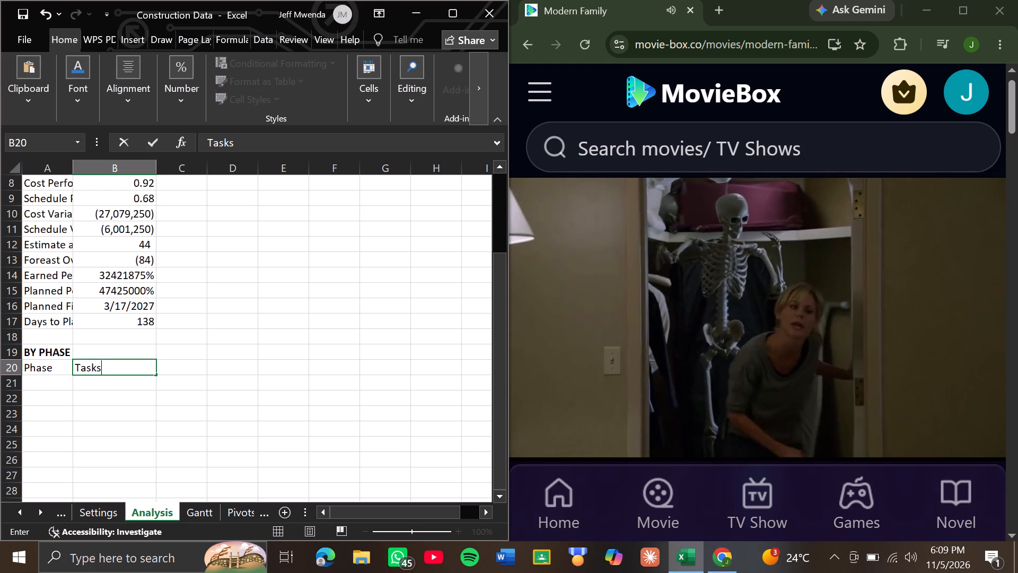
key("Right")
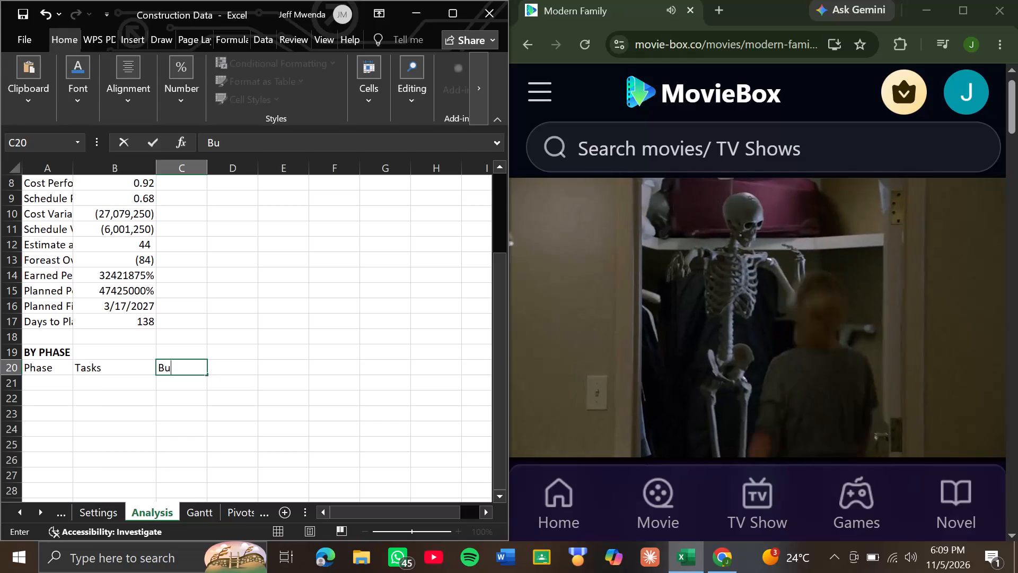
type("dget")
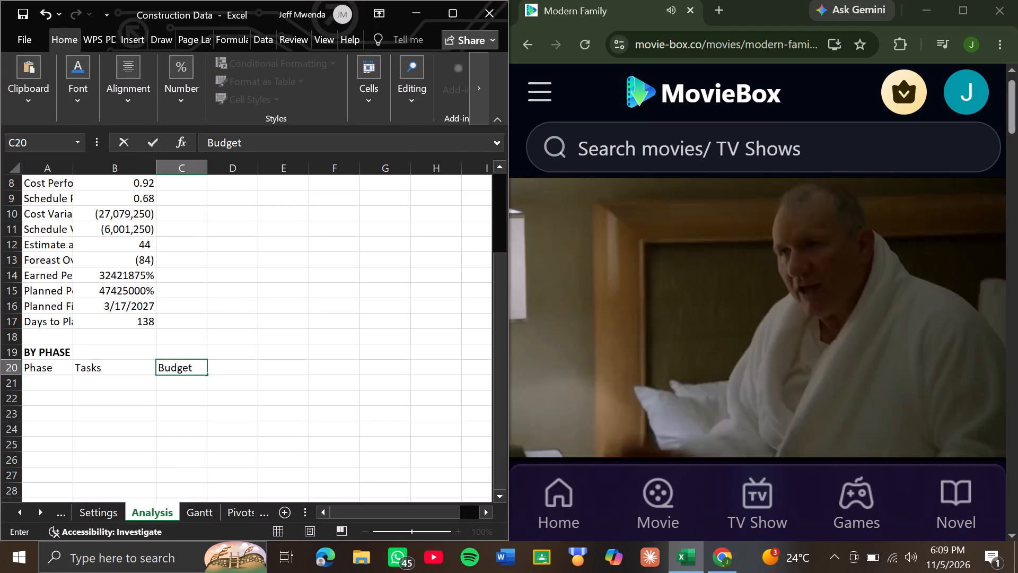
key("Right")
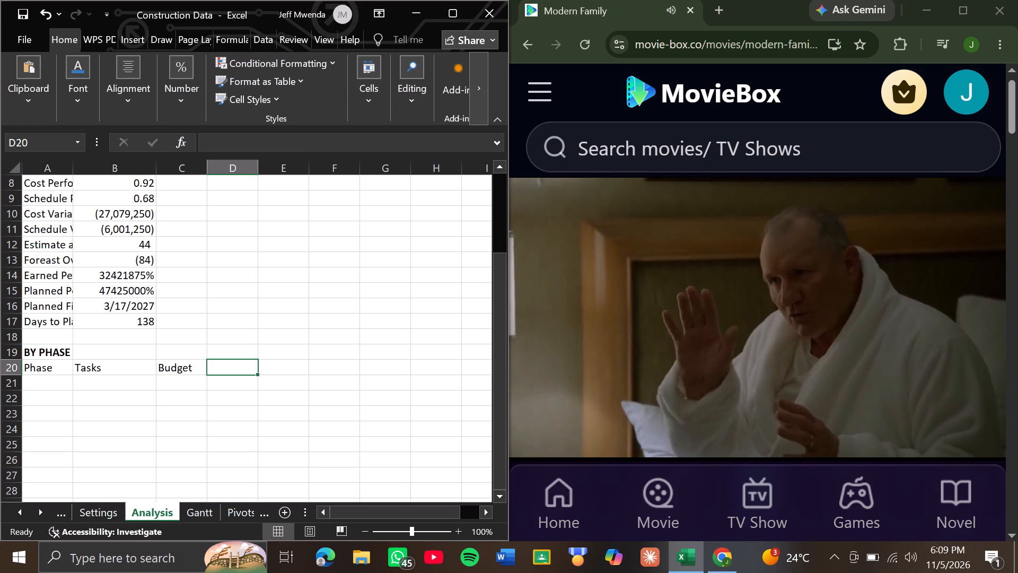
type("PV")
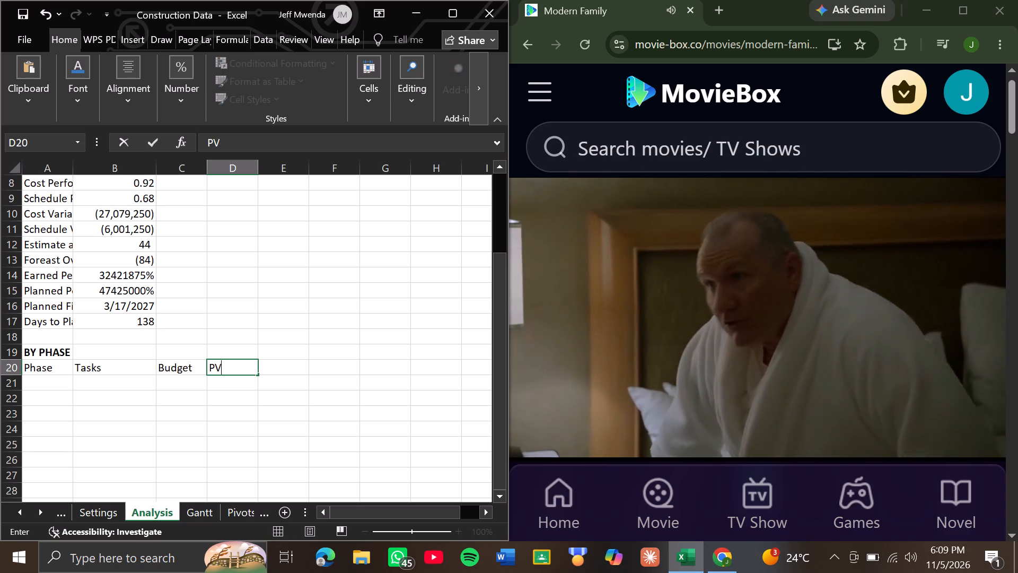
key("Right")
type("EV")
key("Right")
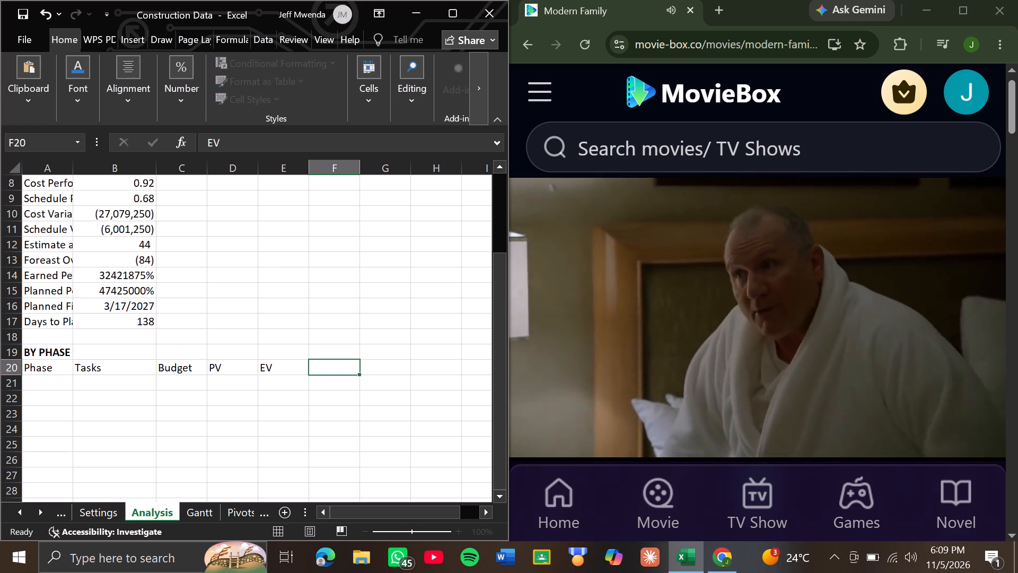
type("AC")
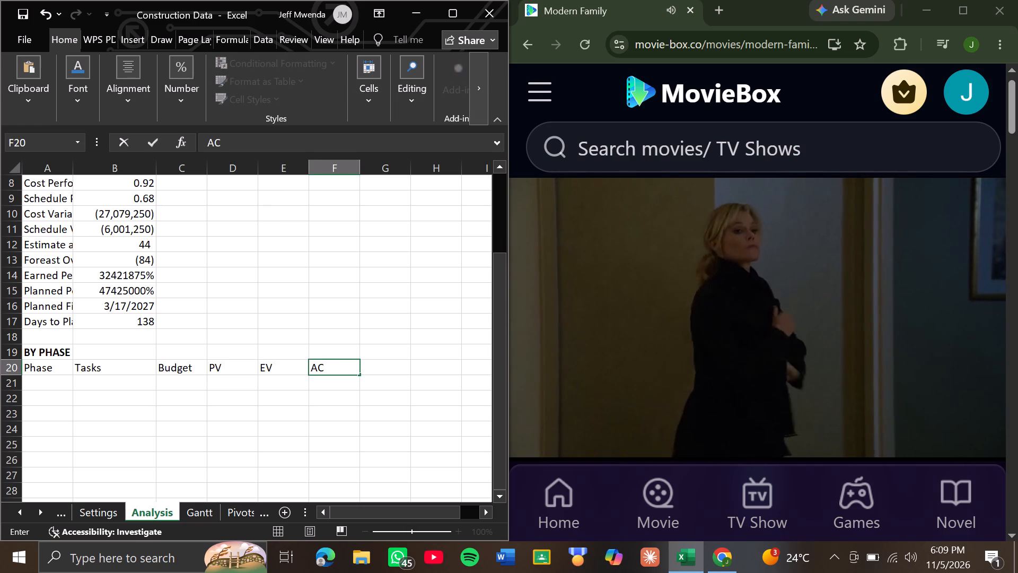
key("Right")
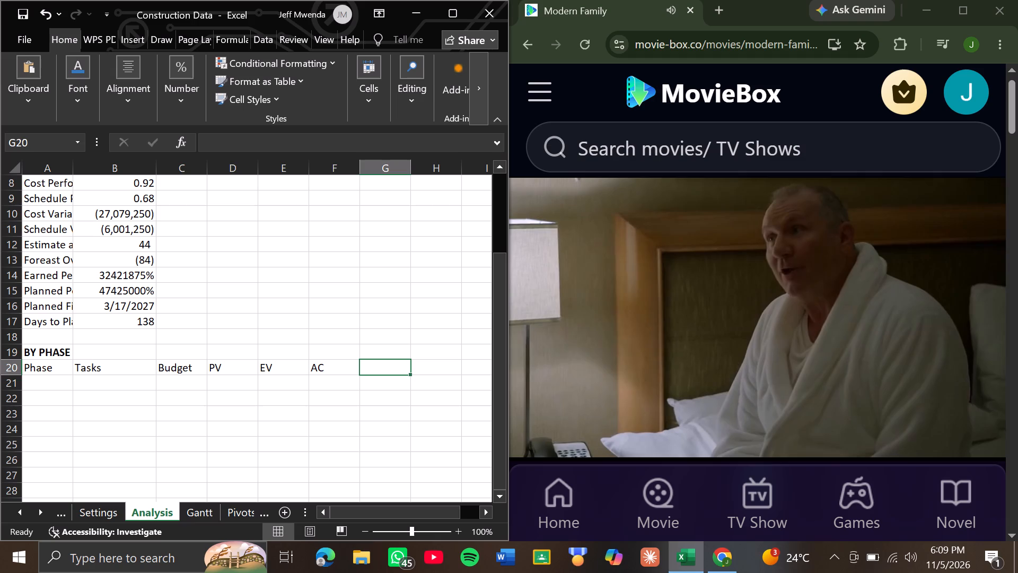
type("CPI")
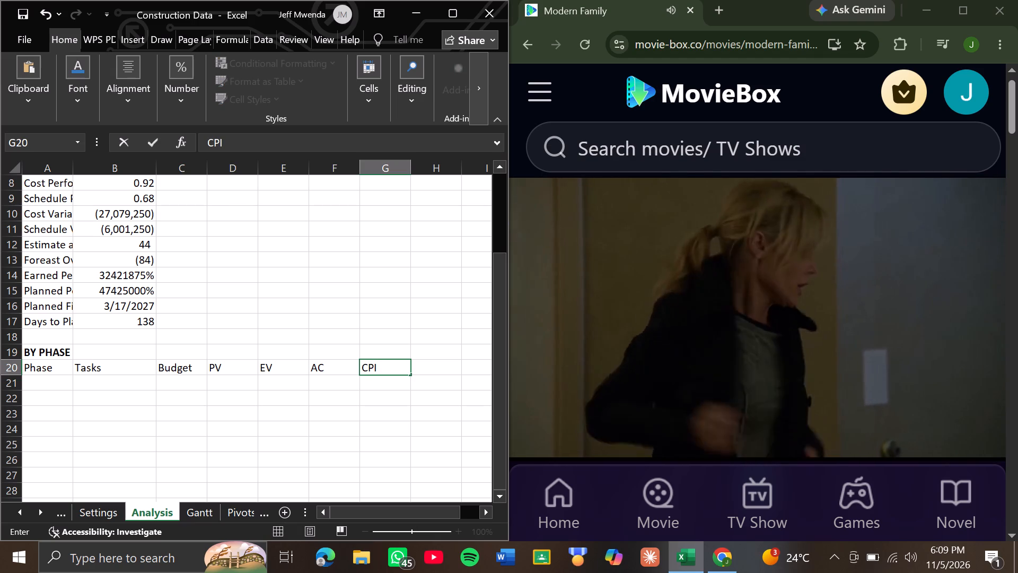
key("Right")
type("SPI")
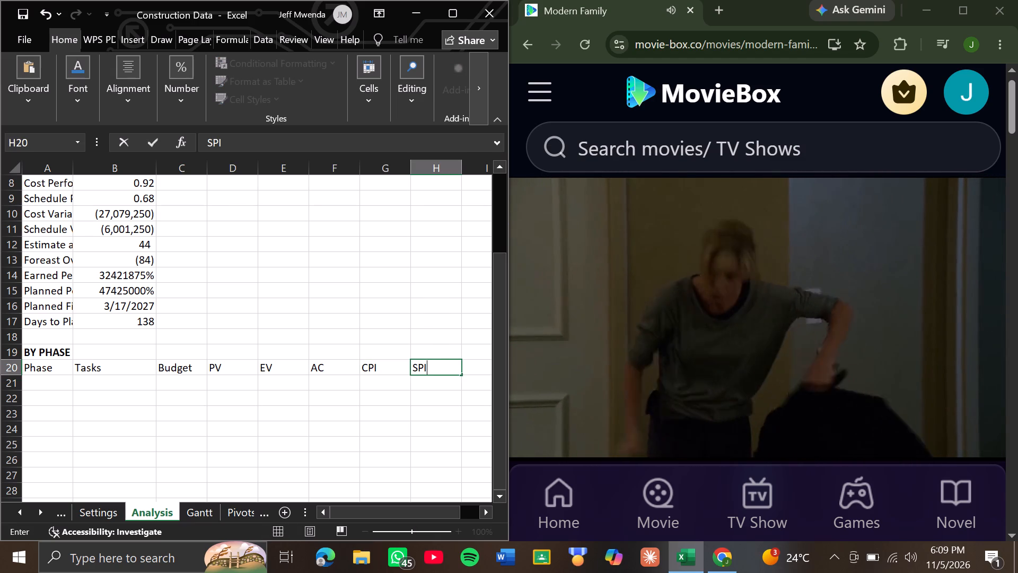
key("Right")
type("EAC")
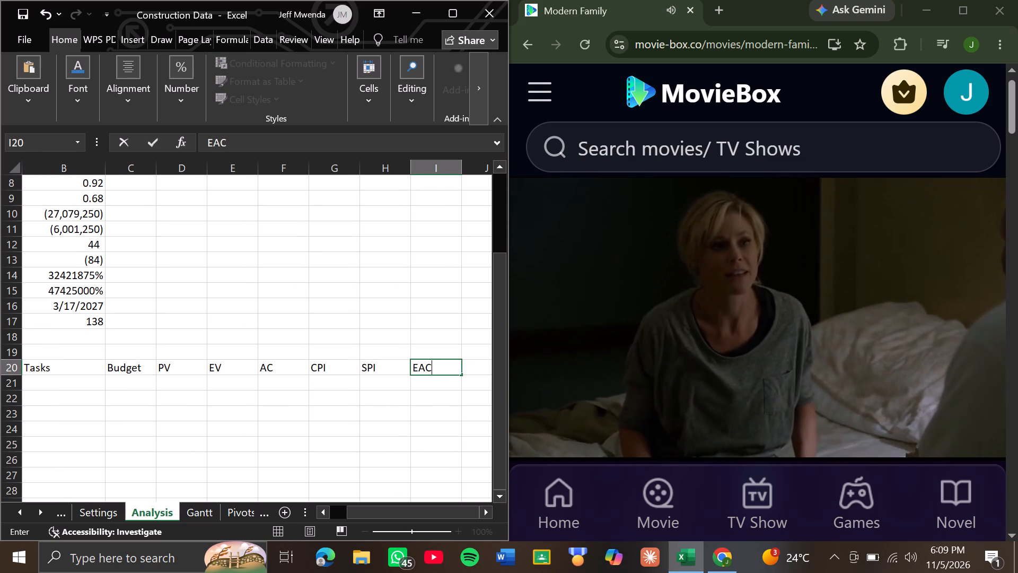
Make the whole header row of the phase table, A20 to I20, bold.
left_click(391, 362)
left_click_drag(432, 366, 291, 369)
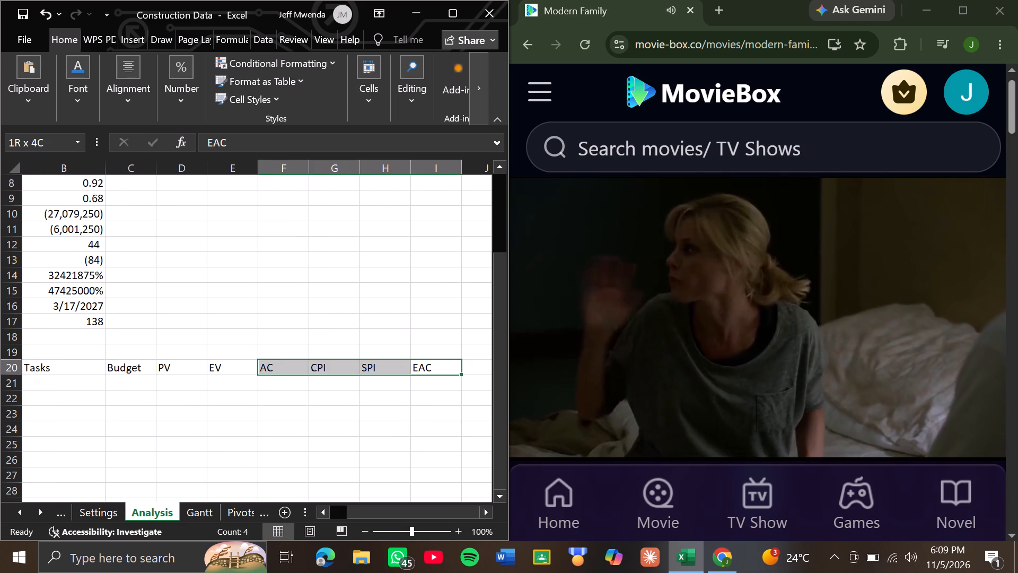
left_click_drag(291, 369, 11, 370)
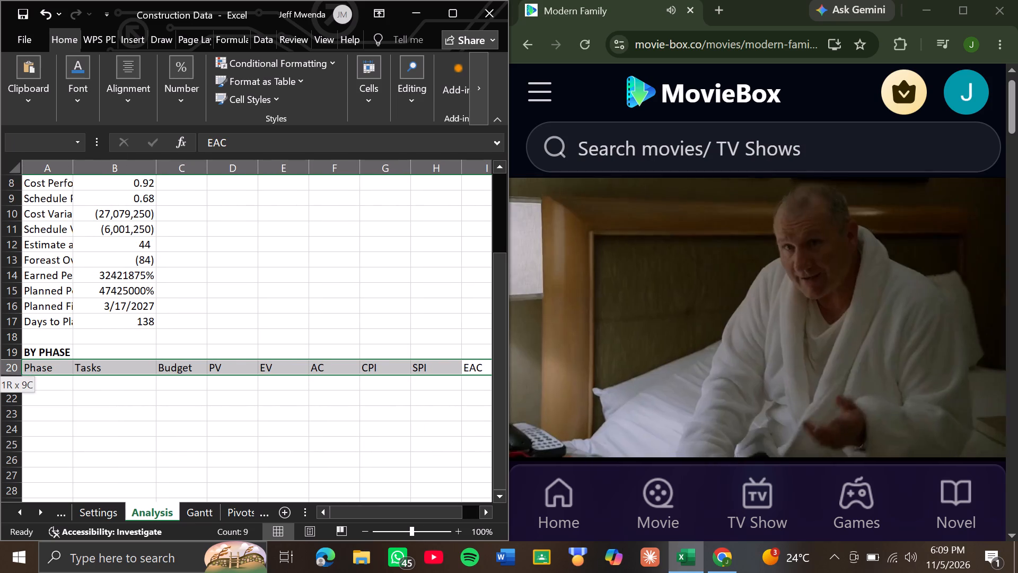
left_click_drag(11, 370, 36, 368)
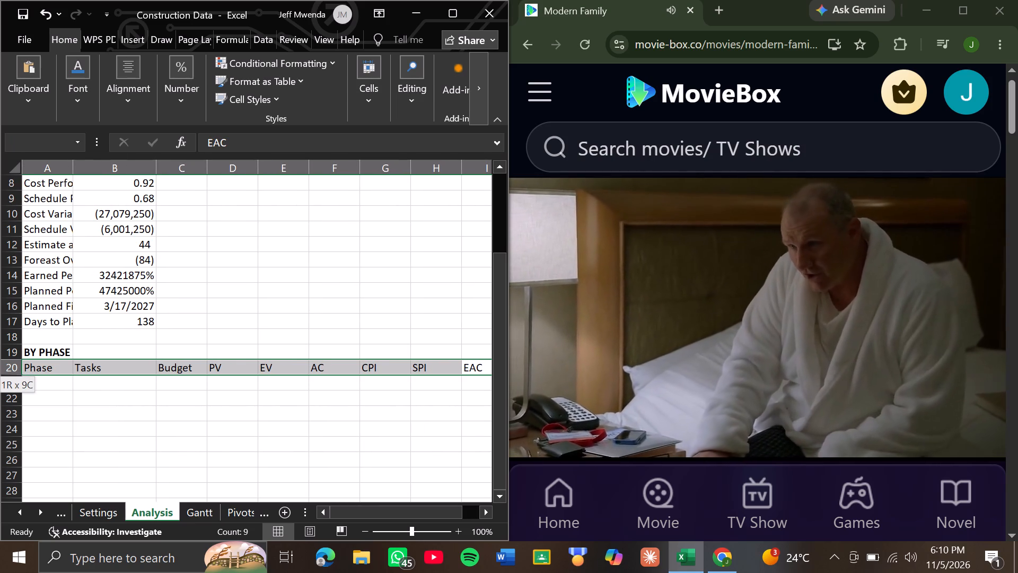
left_click_drag(36, 368, 38, 368)
key("ctrl+b")
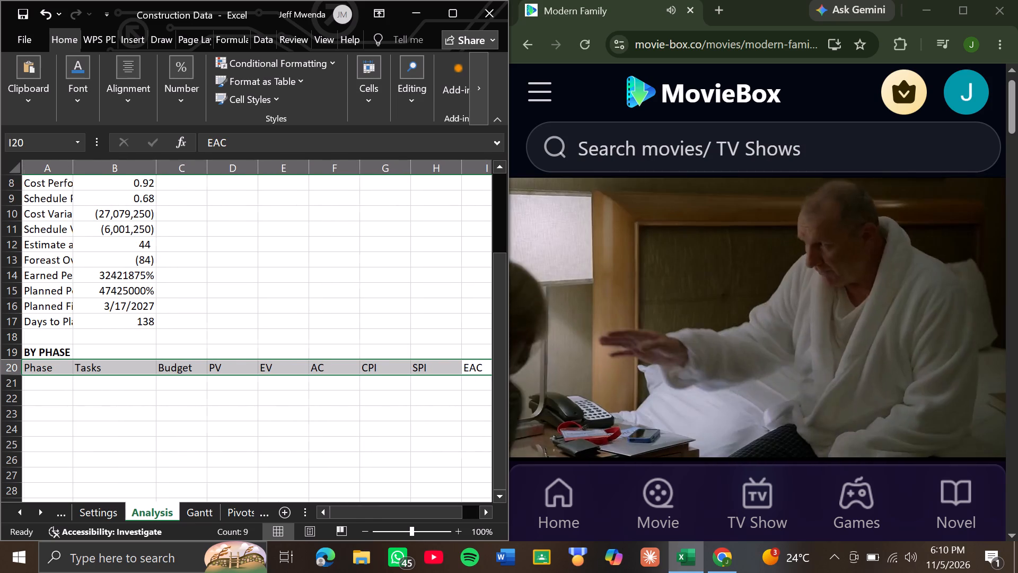
List the phases Site Preparation, Foundation, Structure, Roofing, Finishes and Handover down the Phase column, from A21 to A26.
left_click(67, 416)
scroll(67, 416, "right", 4)
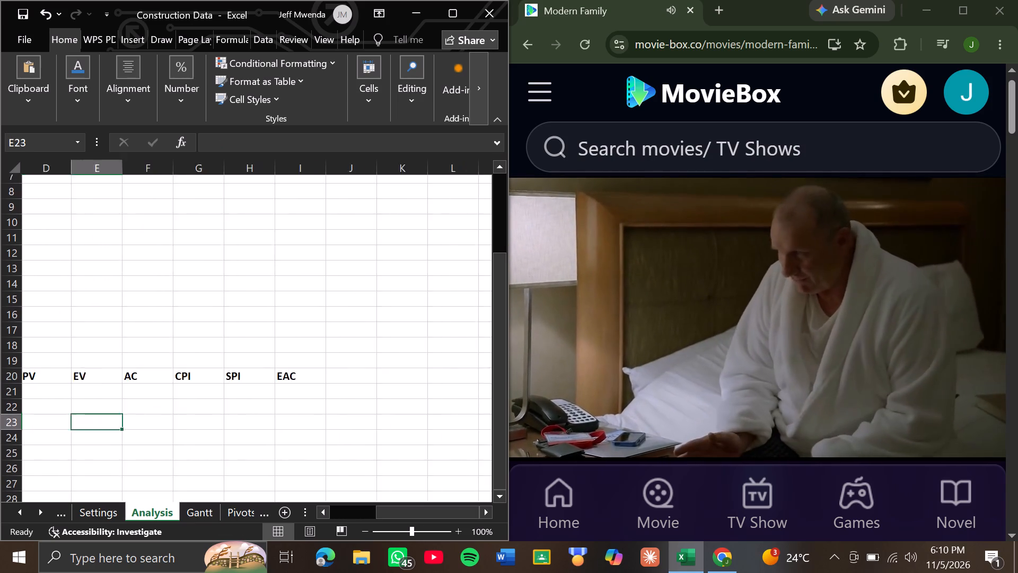
scroll(67, 416, "right", 2)
left_click(44, 415)
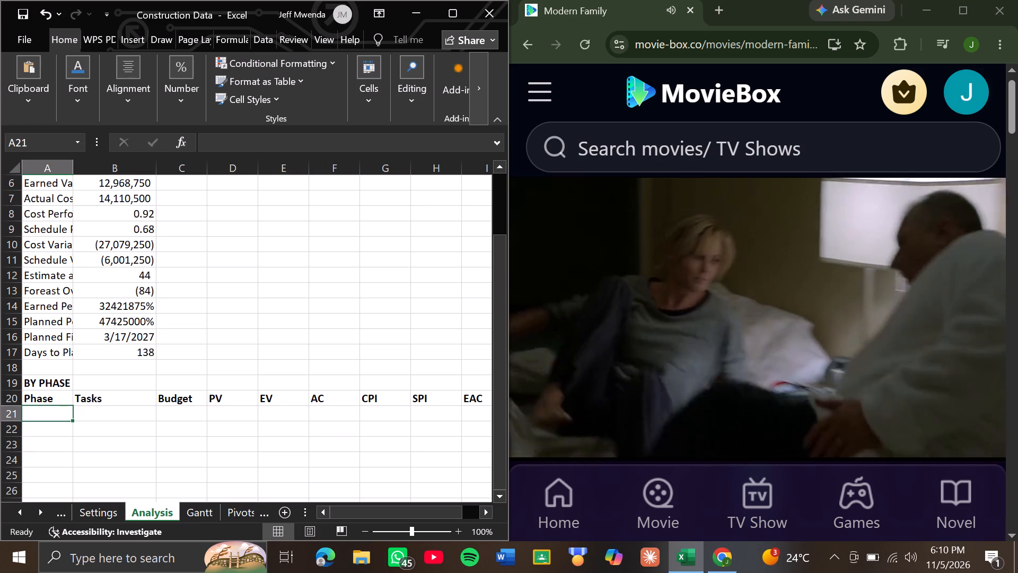
key("s")
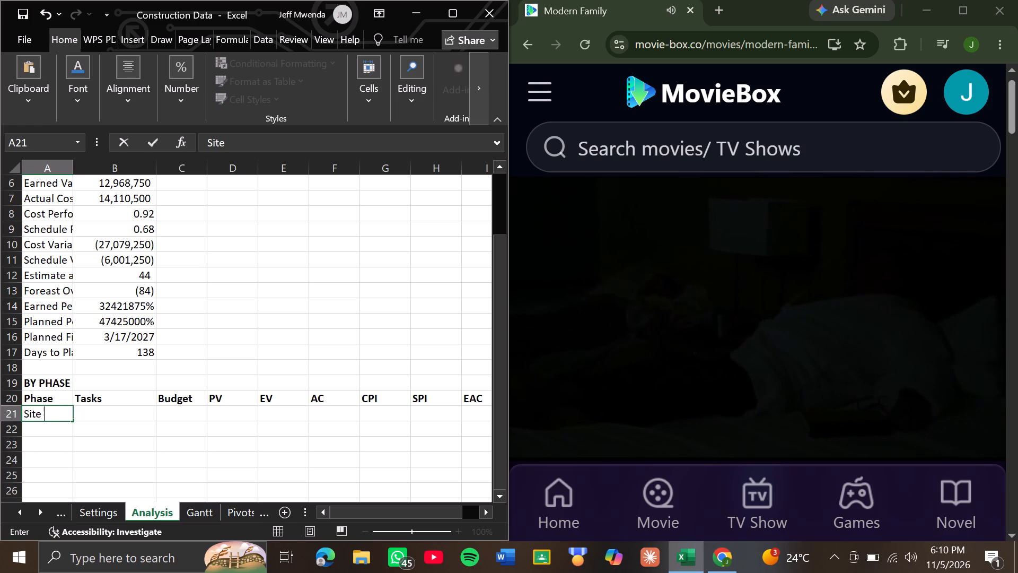
type("repa")
type("ration")
key("Down")
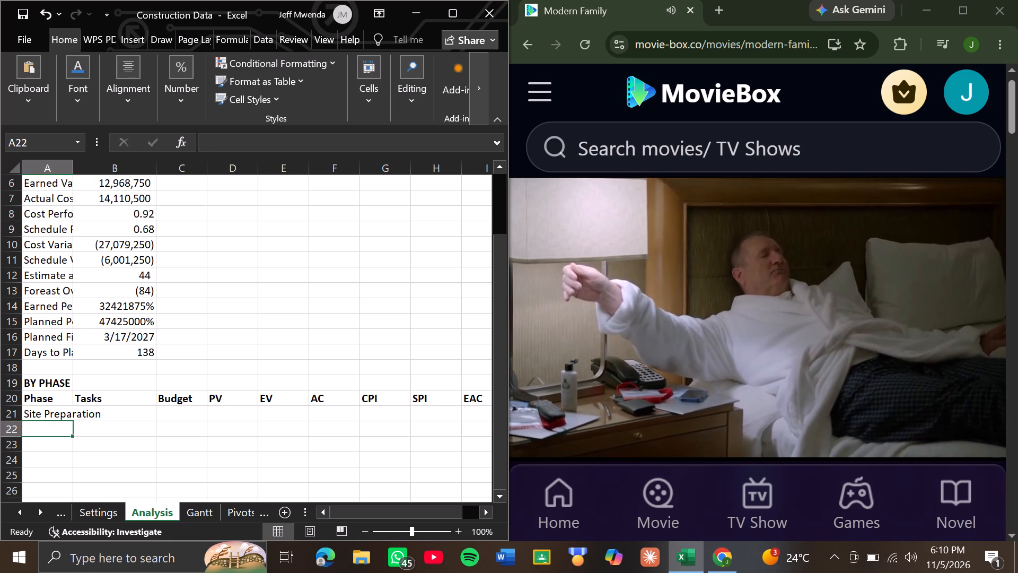
key("f")
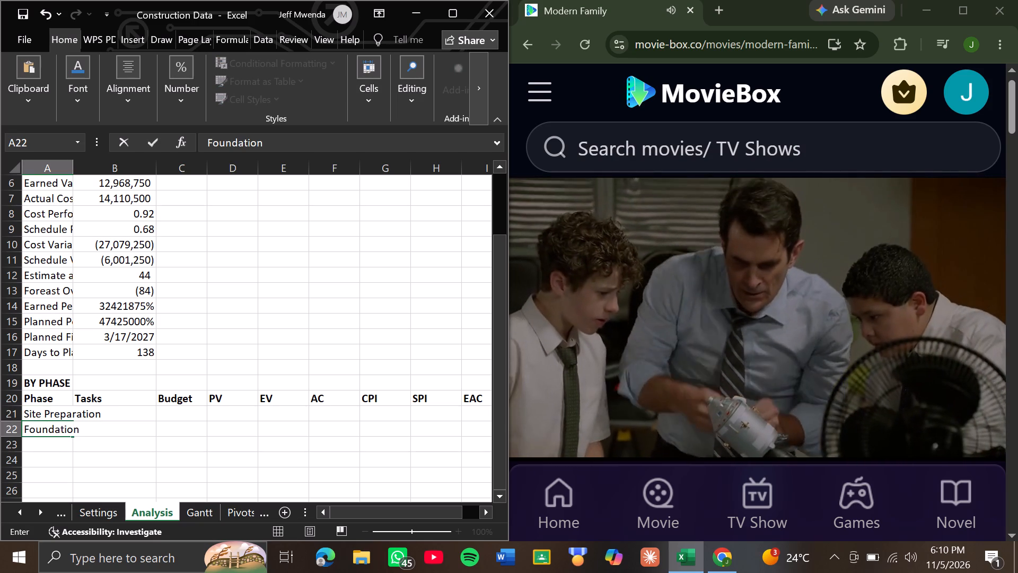
key("Down")
key("s")
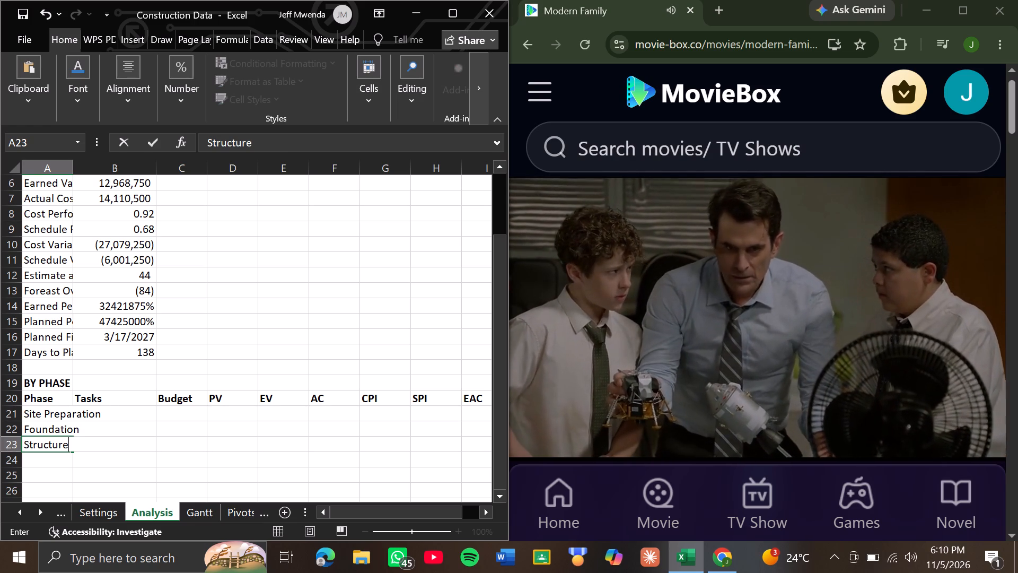
key("Down")
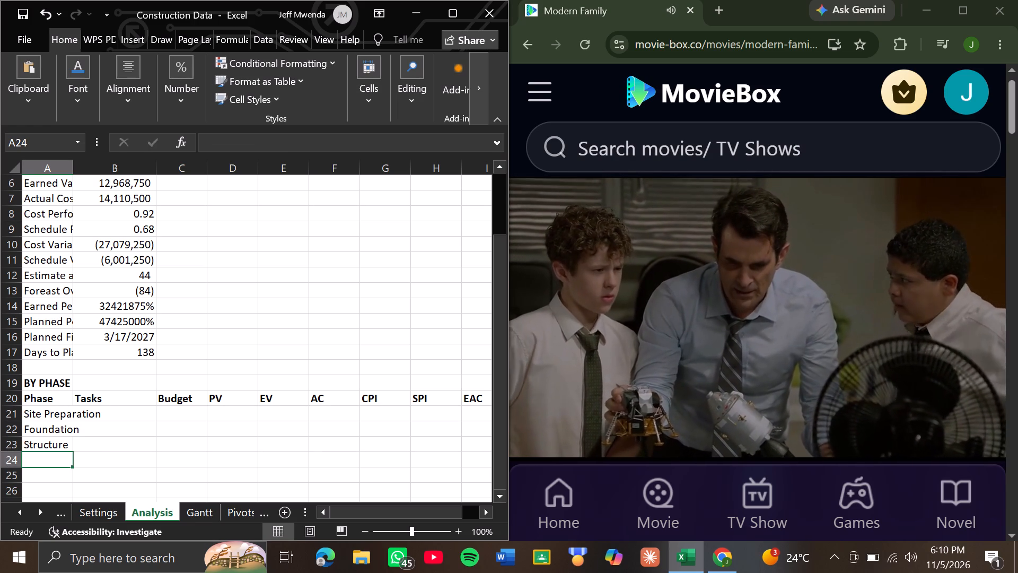
key("r")
type("oofing")
key("Down")
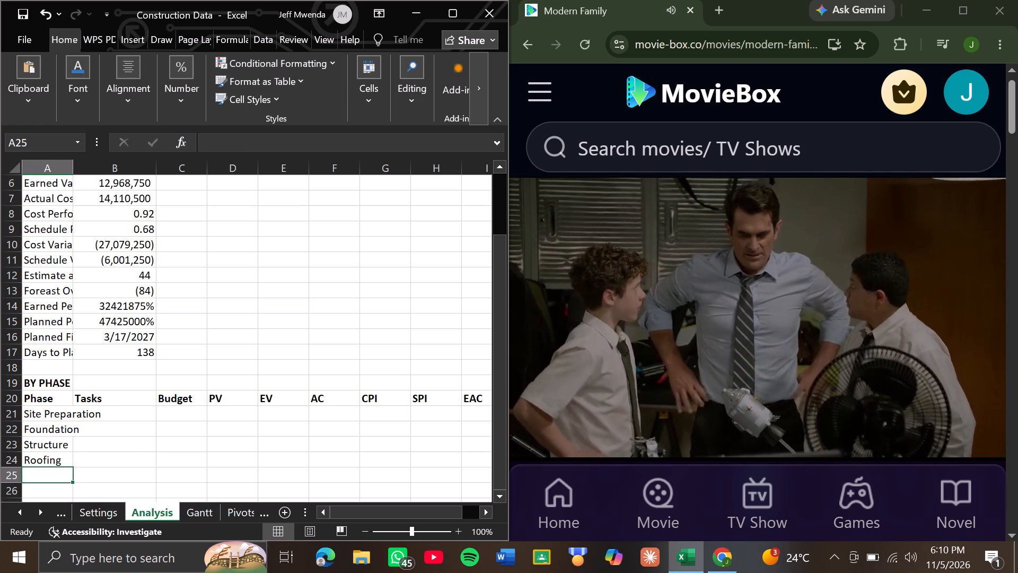
key("f")
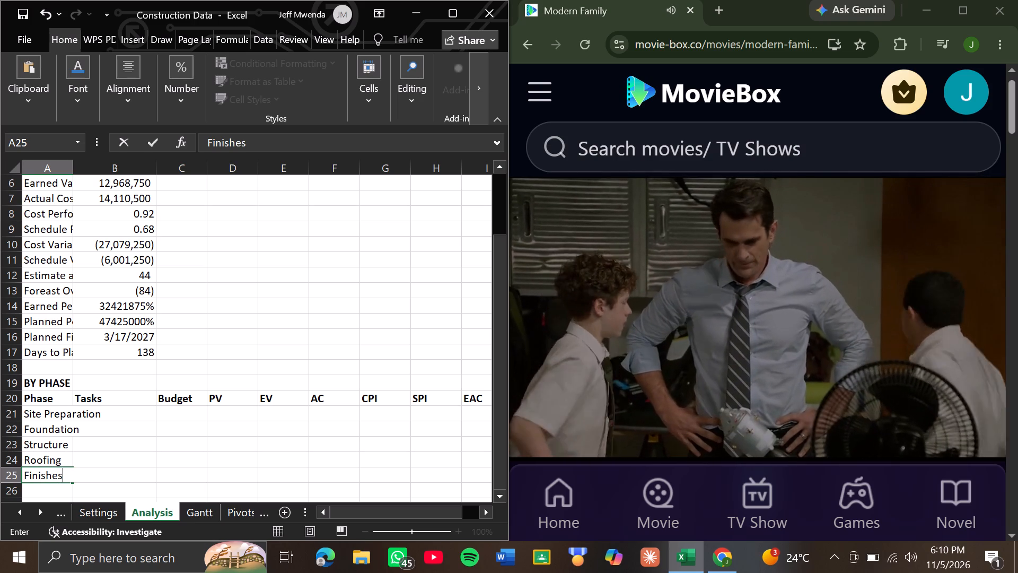
key("Down")
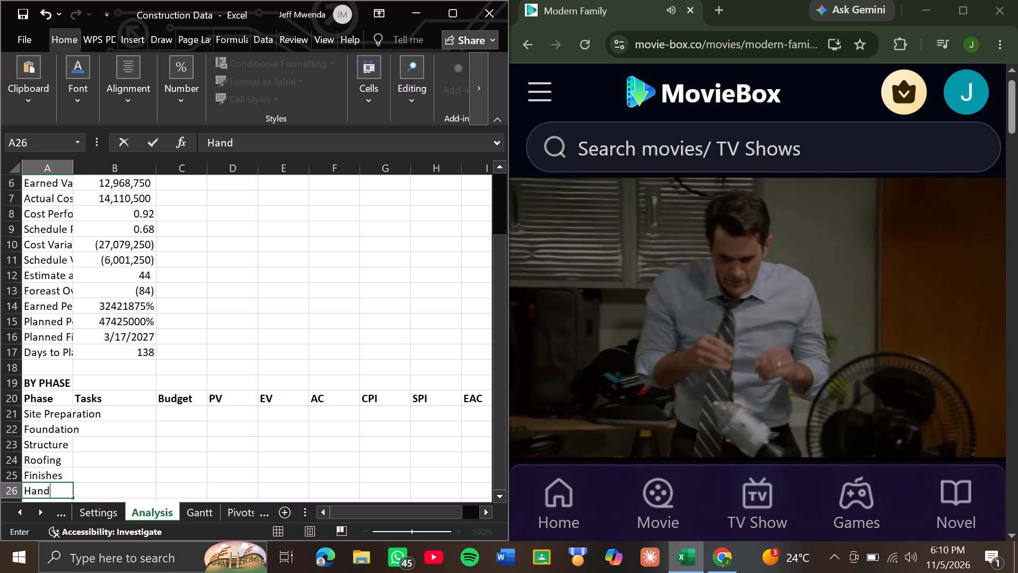
type("ver")
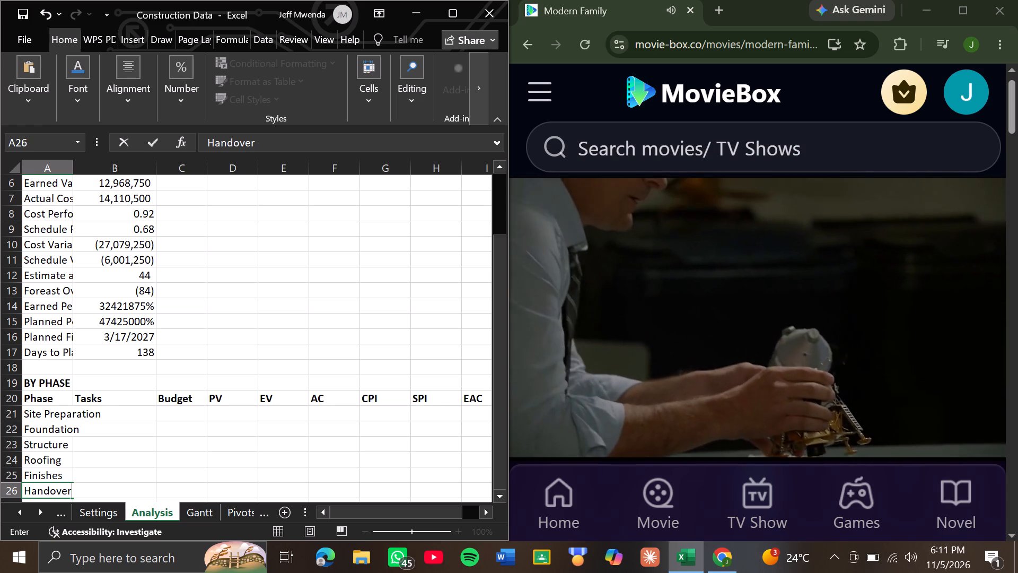
key("Up")
Select B21, the Tasks cell of the Site Preparation row.
key("Up")
key("Up")
key("Up")
key("Up")
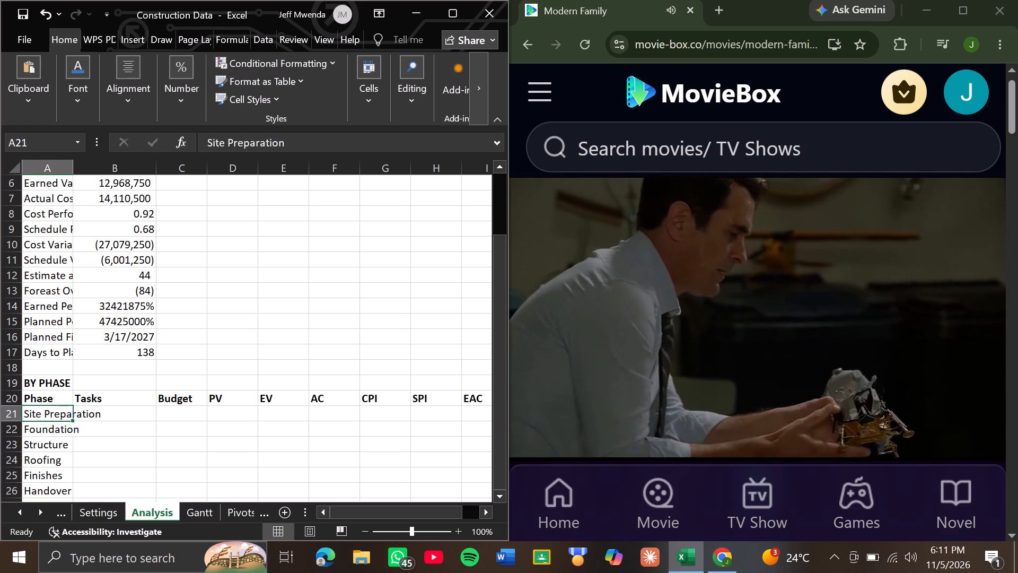
key("Right")
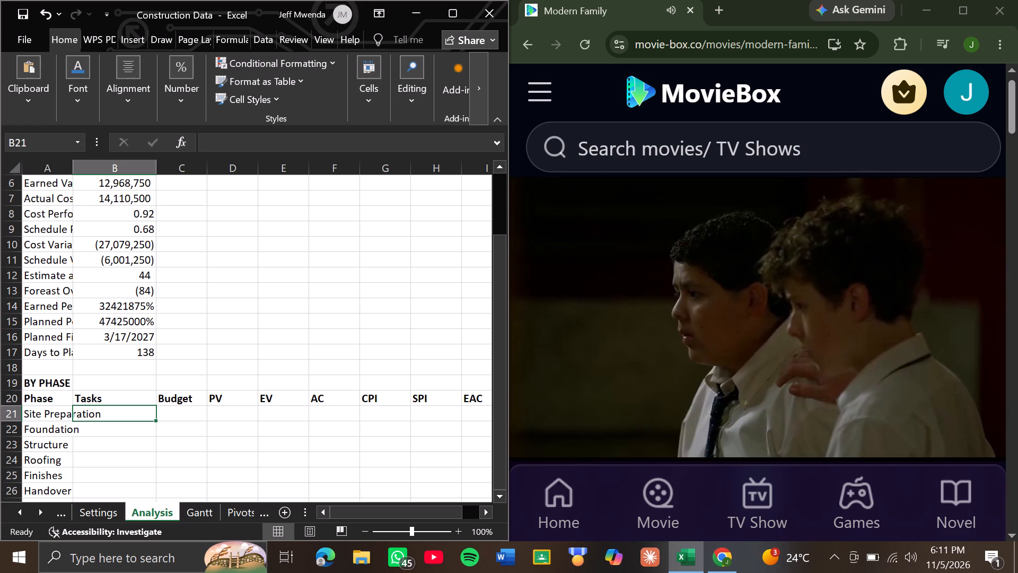
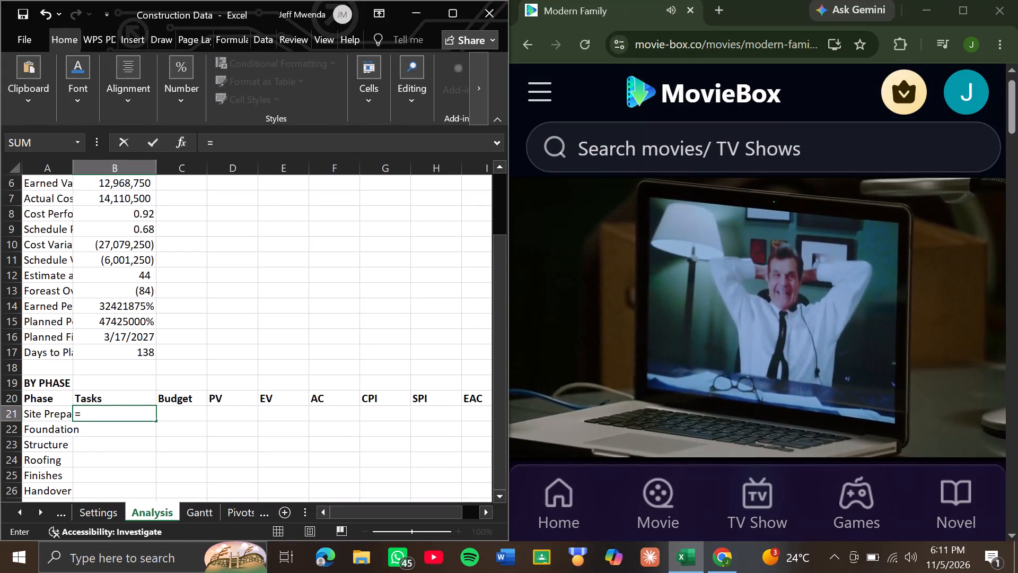
Enter =COUNTIFS(tblTasks[Phase],$A21) in B21 to count the Site Preparation tasks.
type("coun")
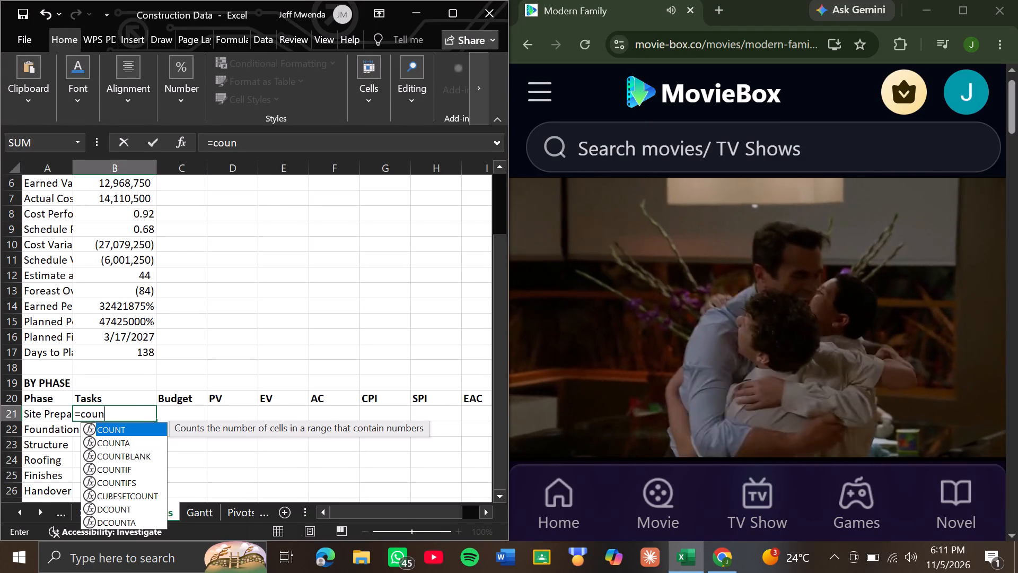
key("Down")
key("Down")
key("Down")
key("Down")
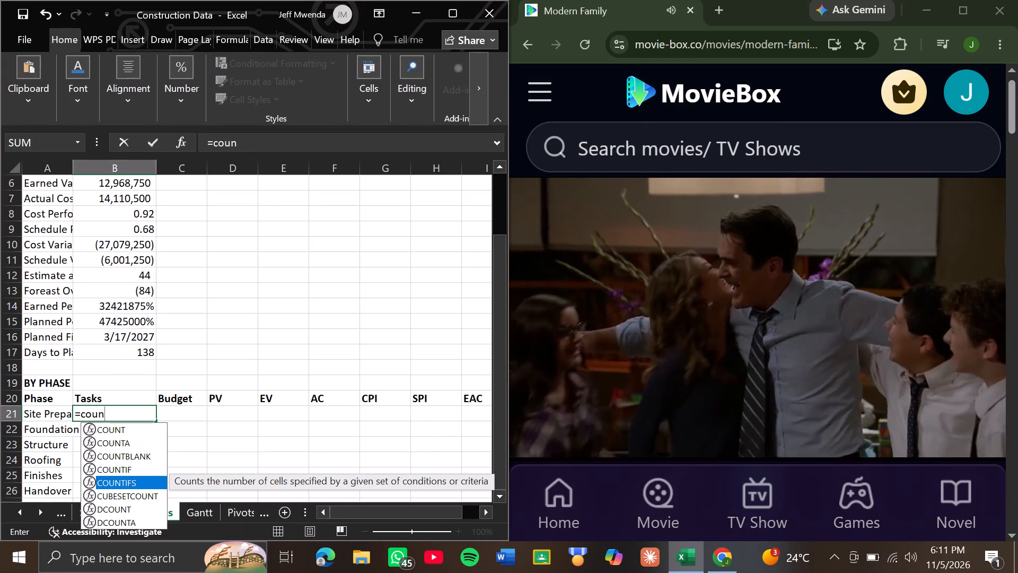
key("Tab")
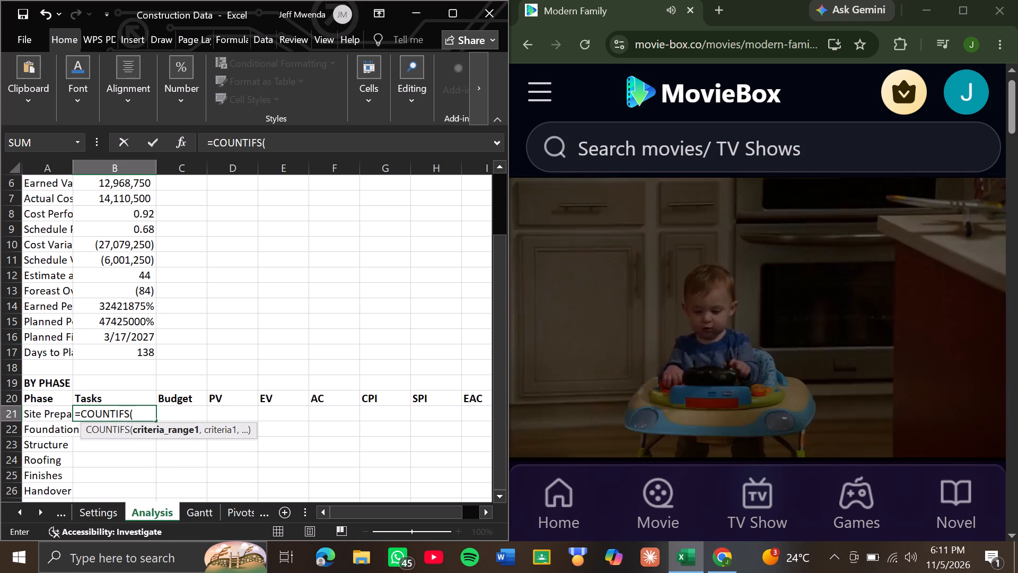
type("tbl")
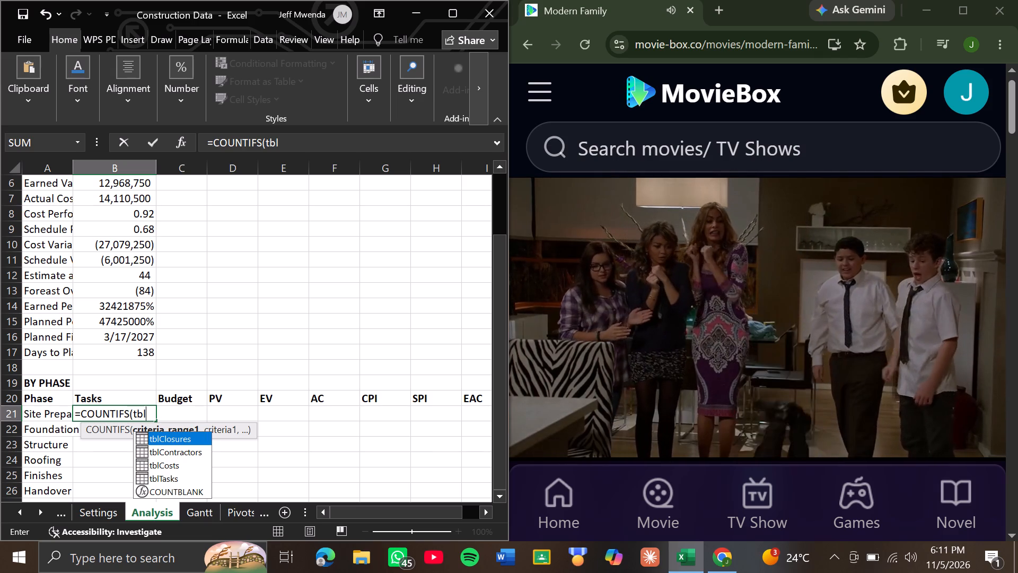
key("Down")
key("Down")
key("Down")
key("Tab")
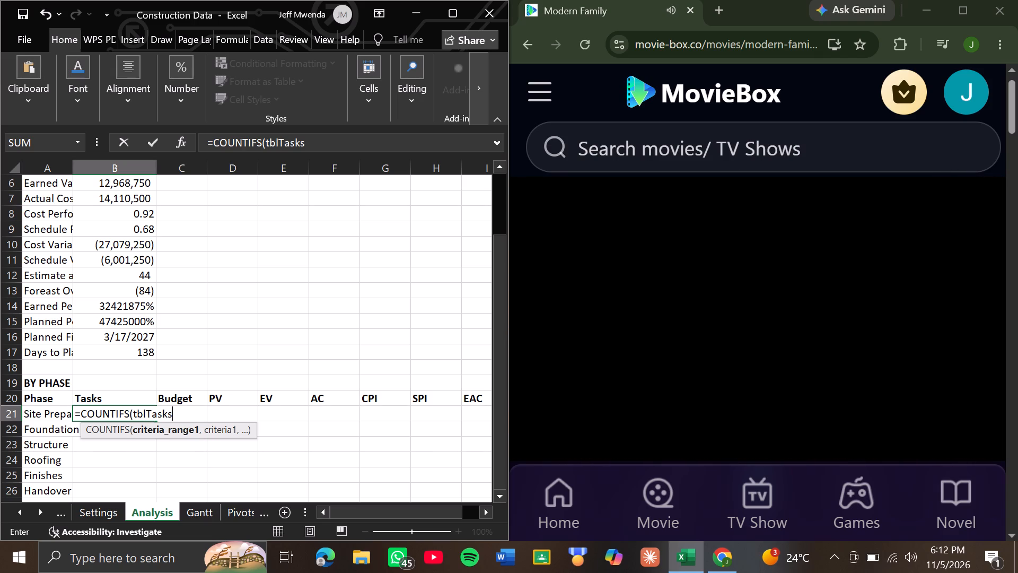
key("bracketleft")
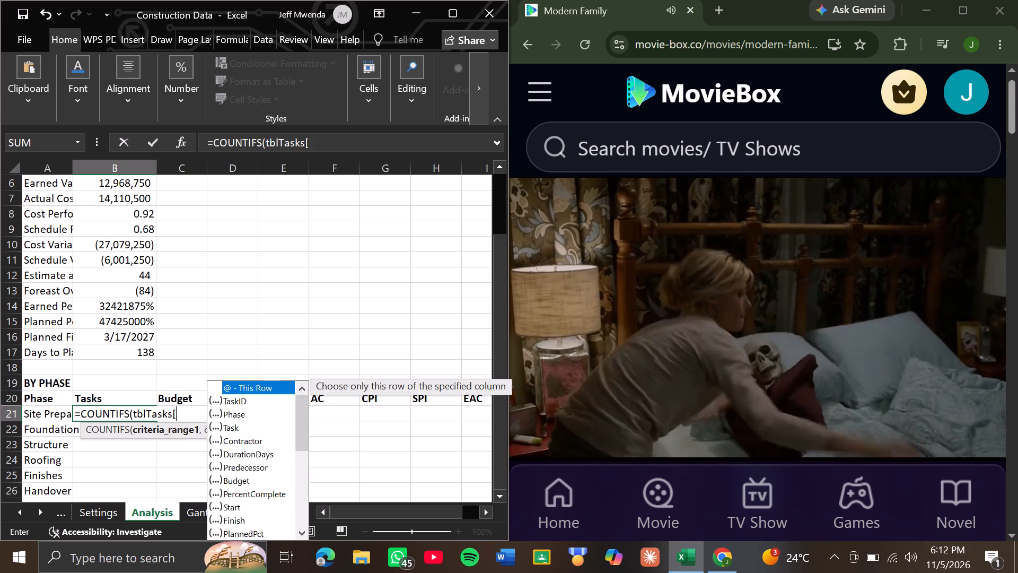
key("p")
type("has")
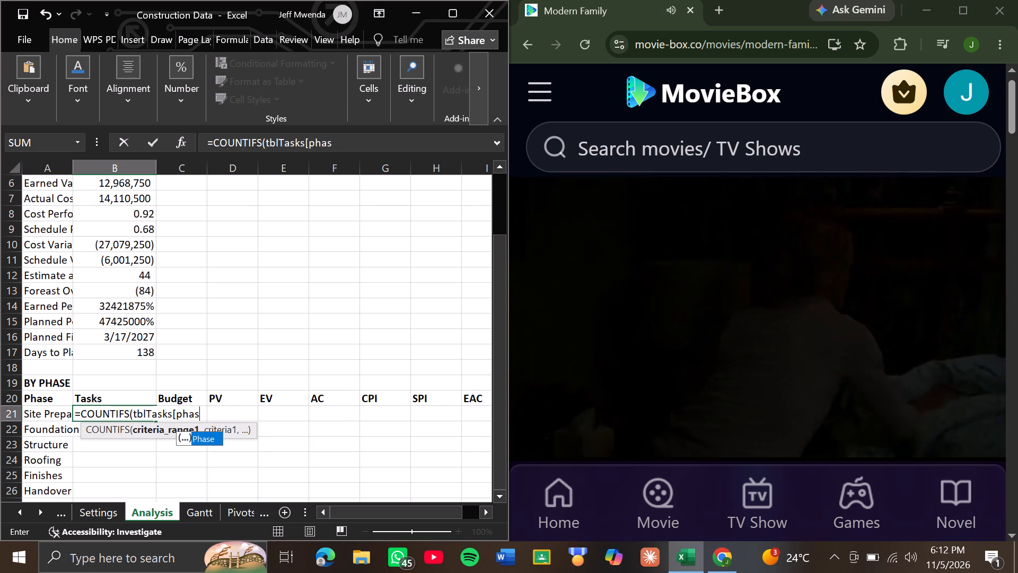
key("Tab")
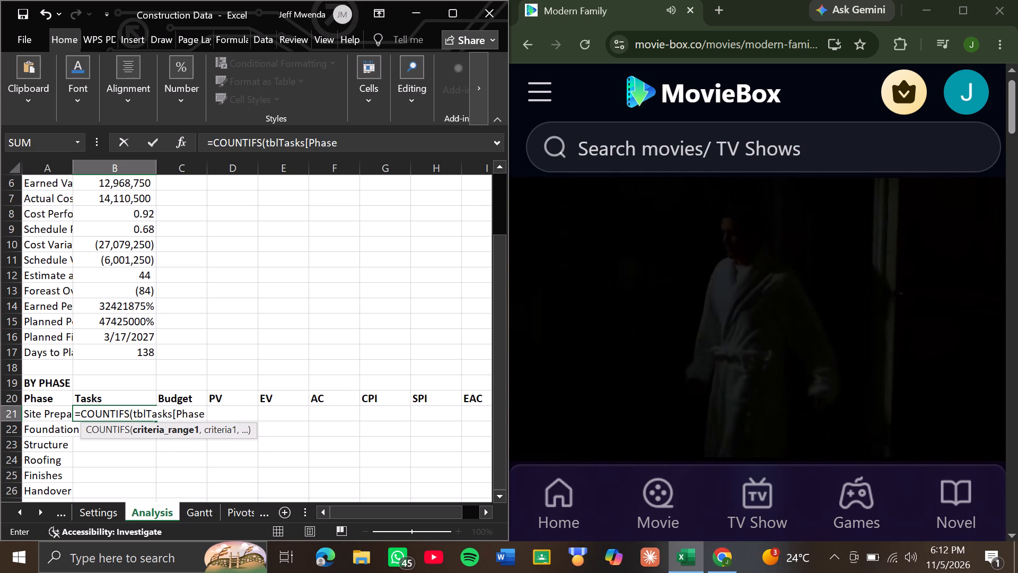
key("bracketright")
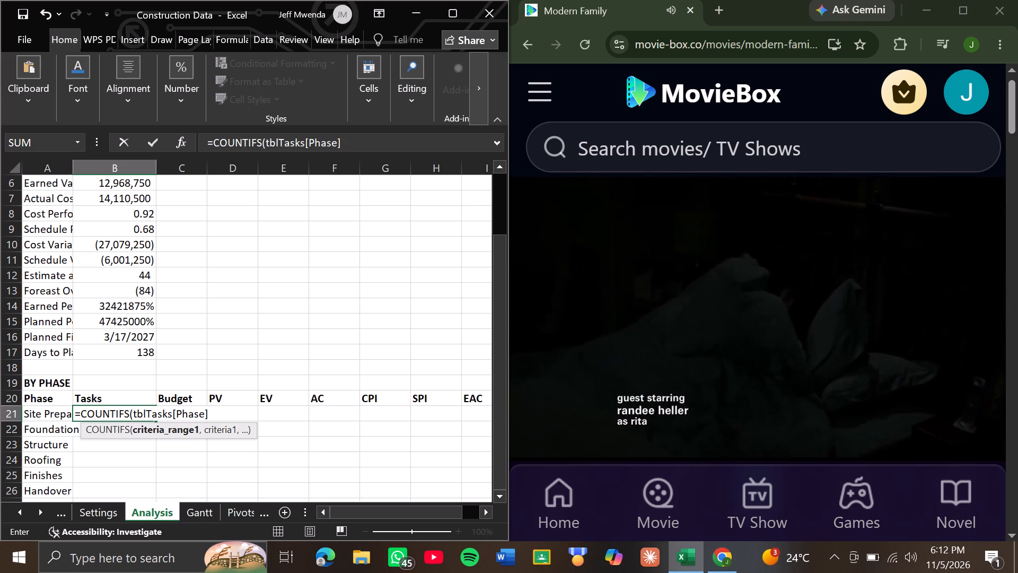
key("comma")
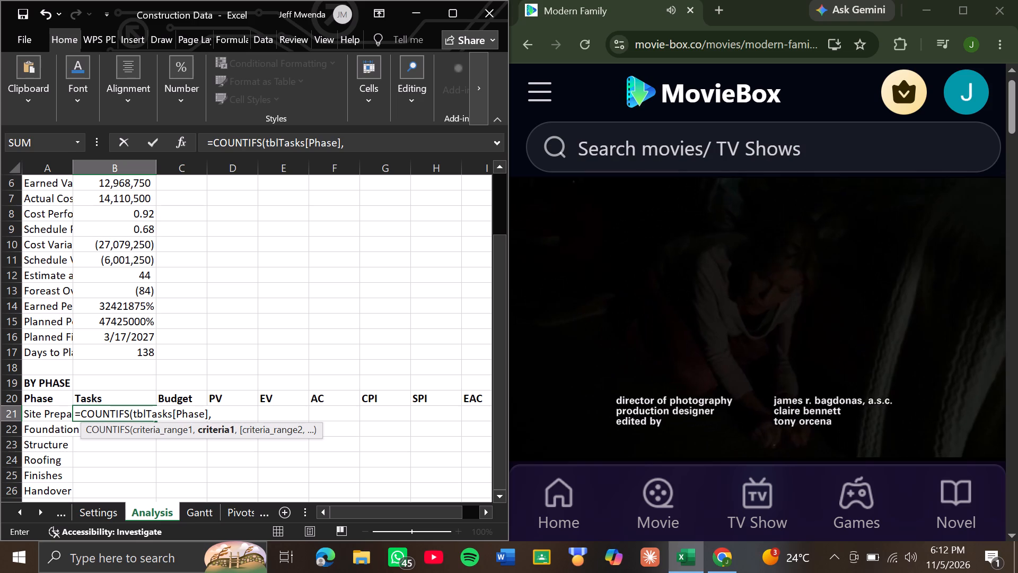
key("shift+dollar")
key("a")
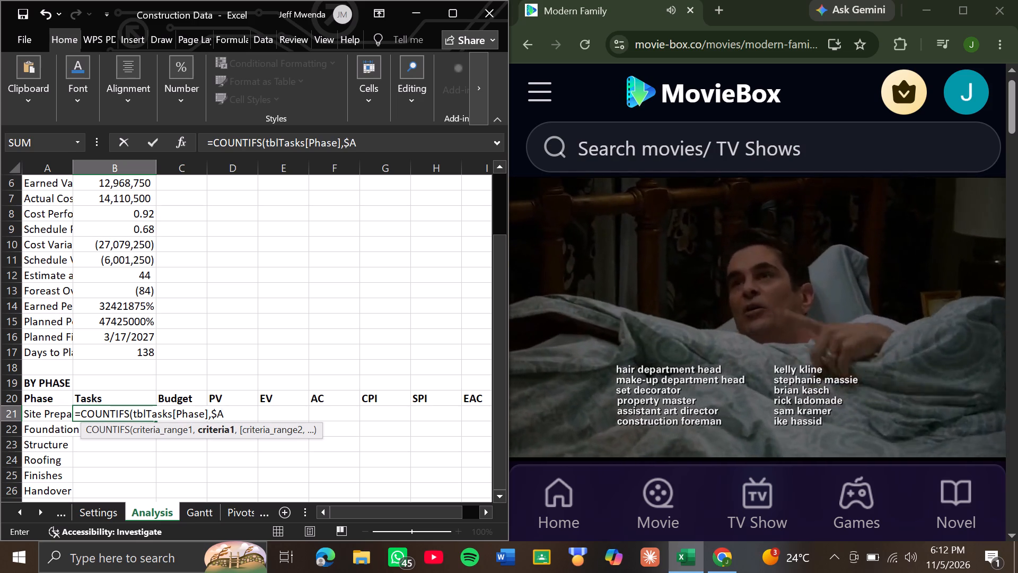
type("21")
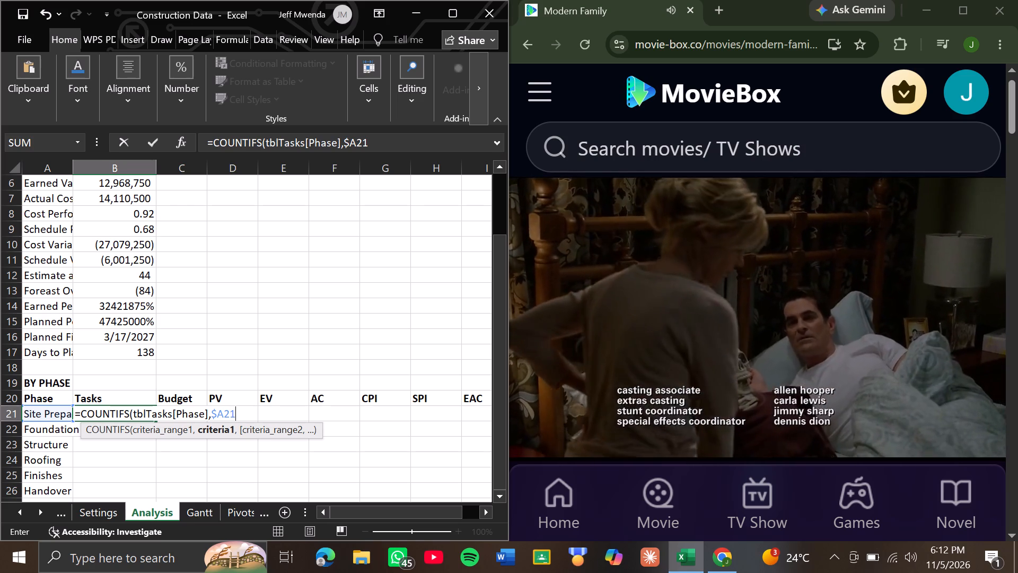
key("shift+parenright")
key("Return")
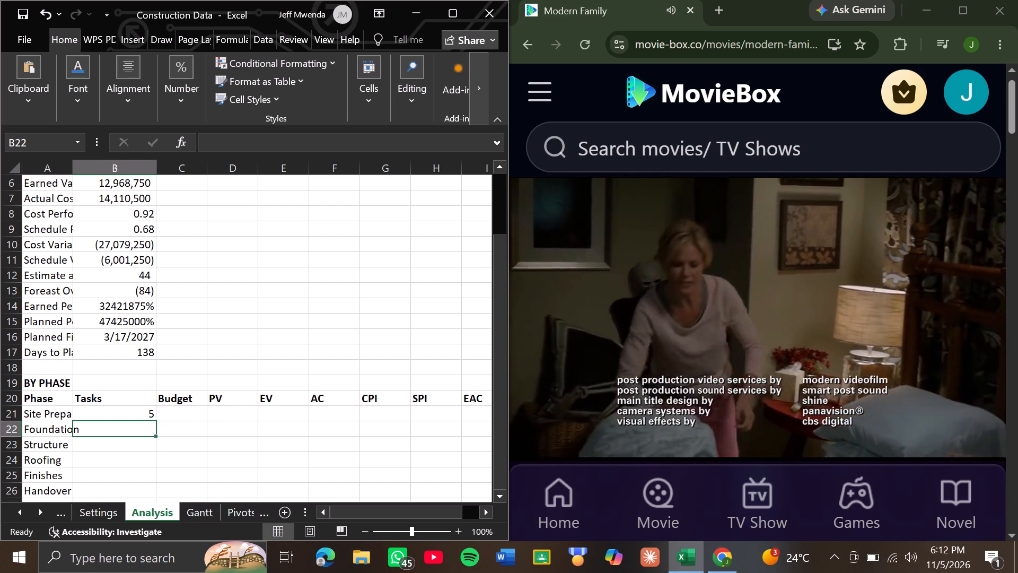
Start a SUMIFS formula in C21, the Site Preparation Budget cell, with tblTasks as the table for the sum range.
key("Up")
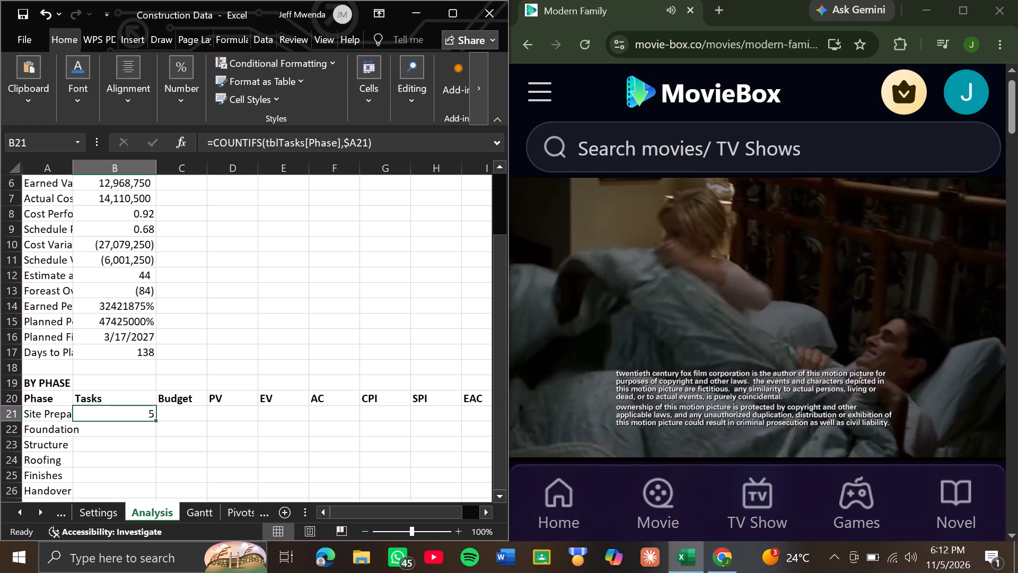
key("Right")
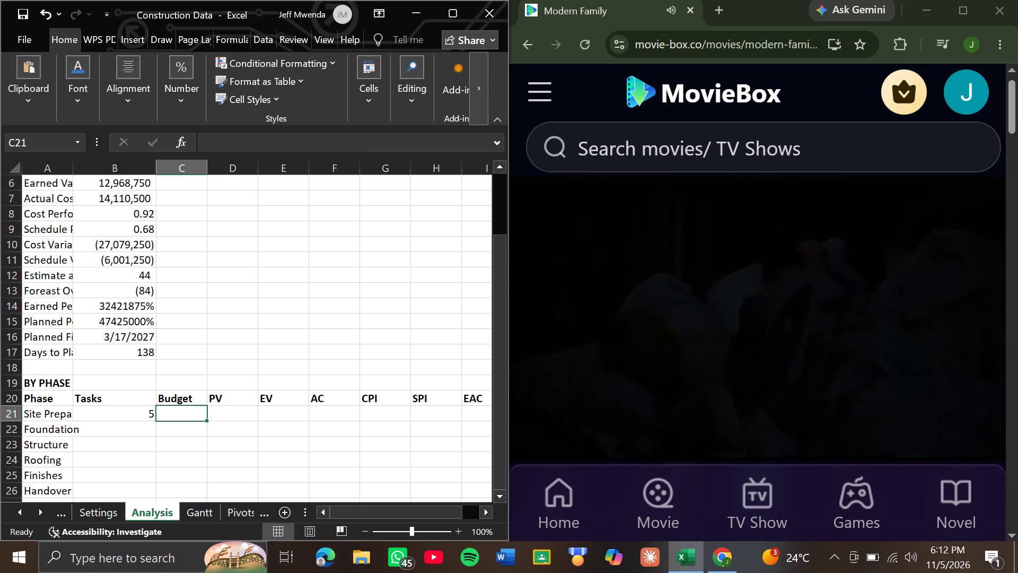
key("equal")
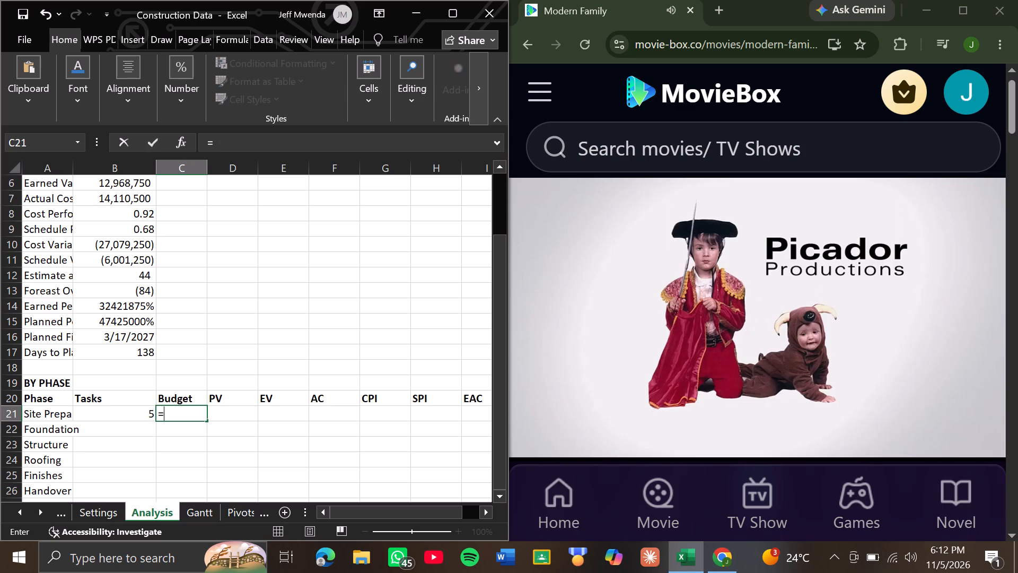
type("SUMIF")
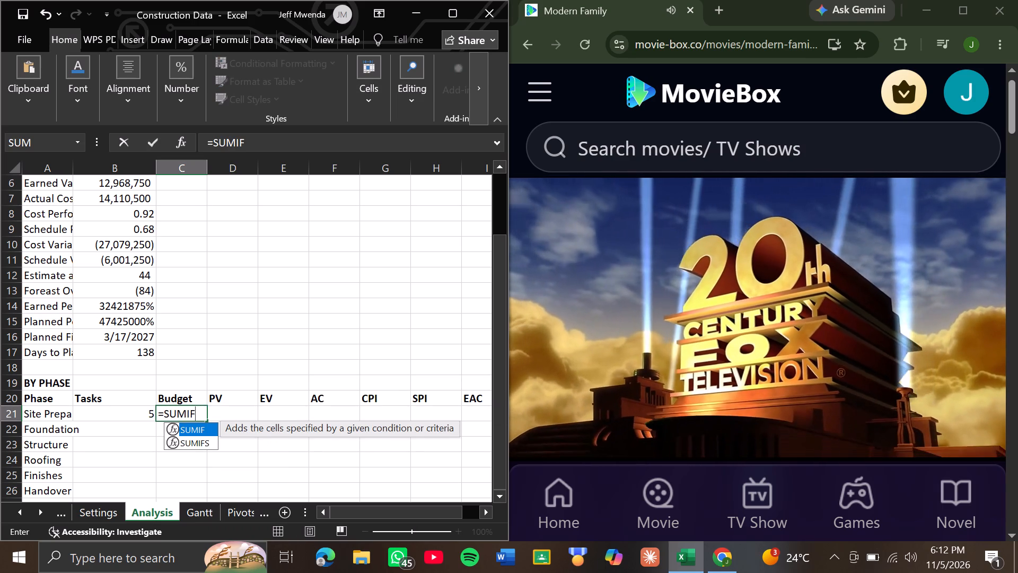
key("Down")
key("Tab")
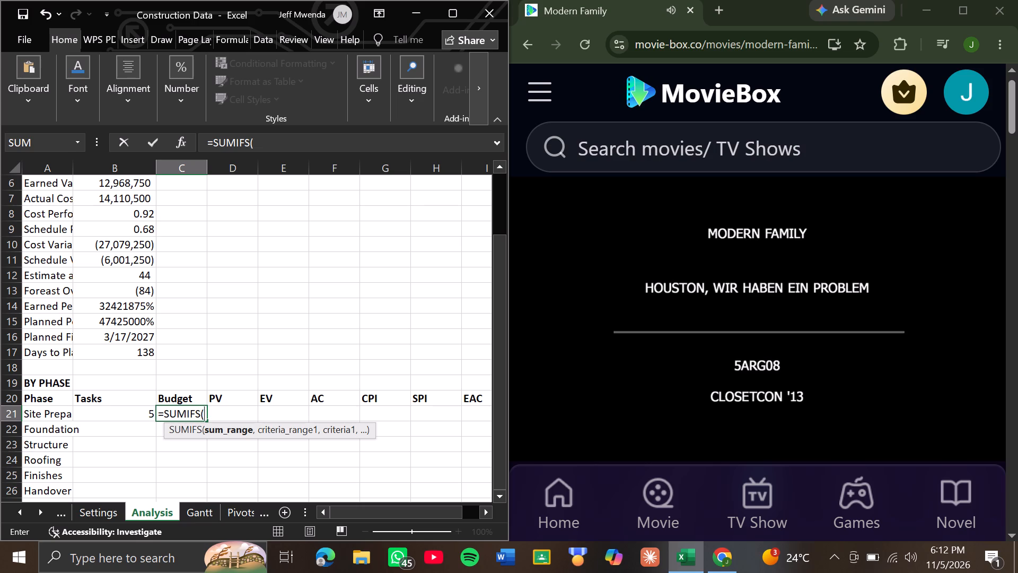
key("t")
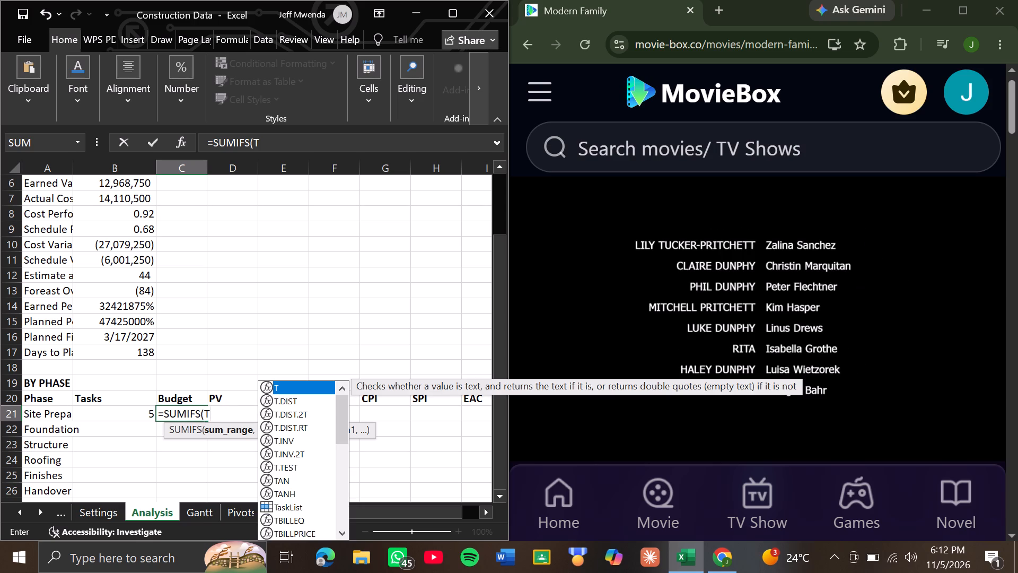
type("BL")
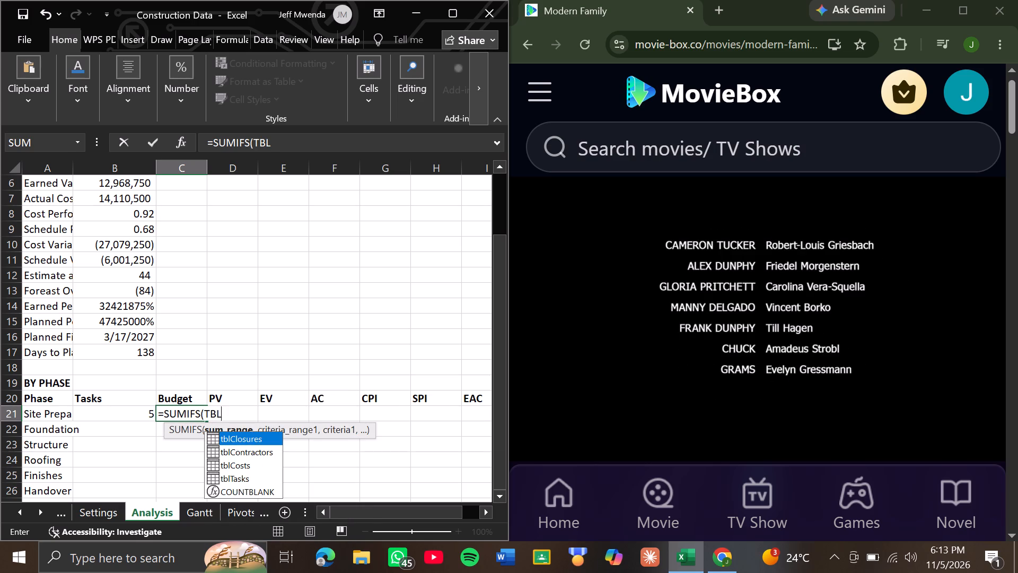
type("TAS")
key("Tab")
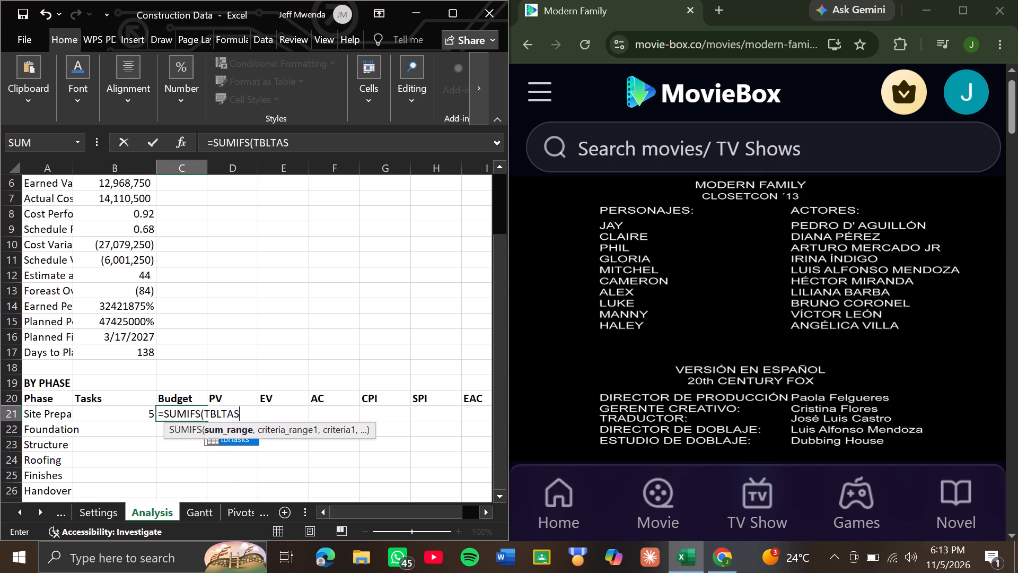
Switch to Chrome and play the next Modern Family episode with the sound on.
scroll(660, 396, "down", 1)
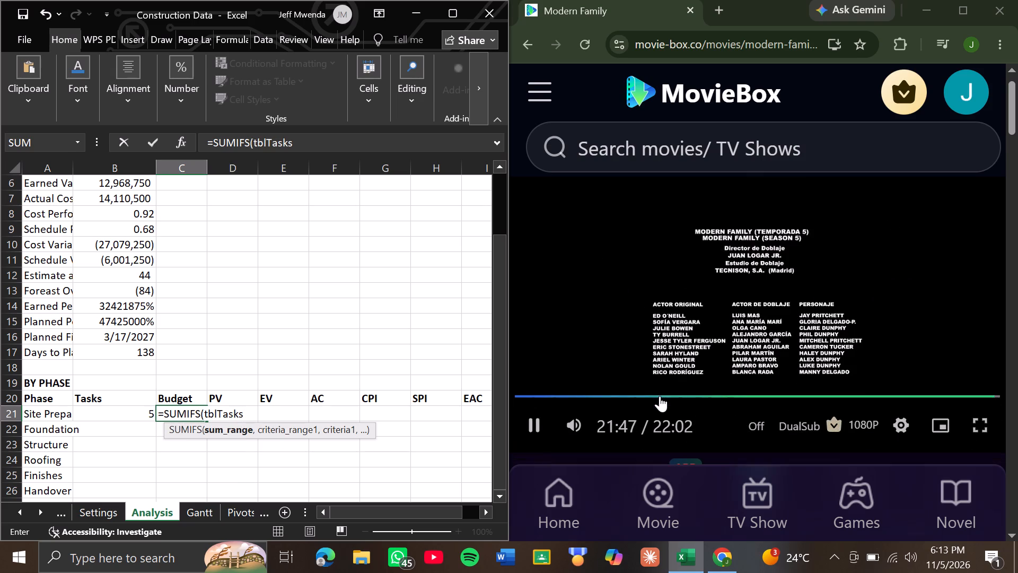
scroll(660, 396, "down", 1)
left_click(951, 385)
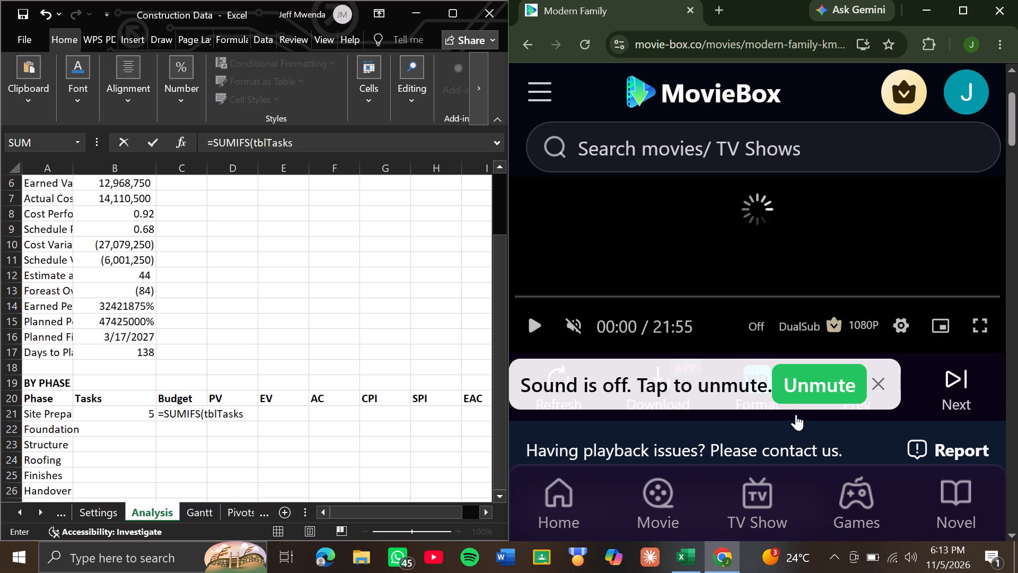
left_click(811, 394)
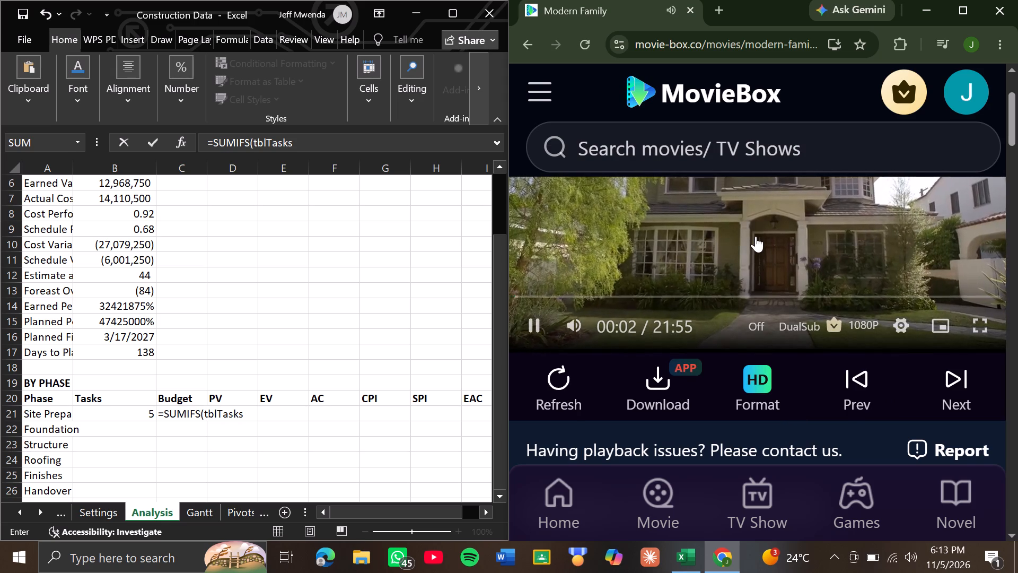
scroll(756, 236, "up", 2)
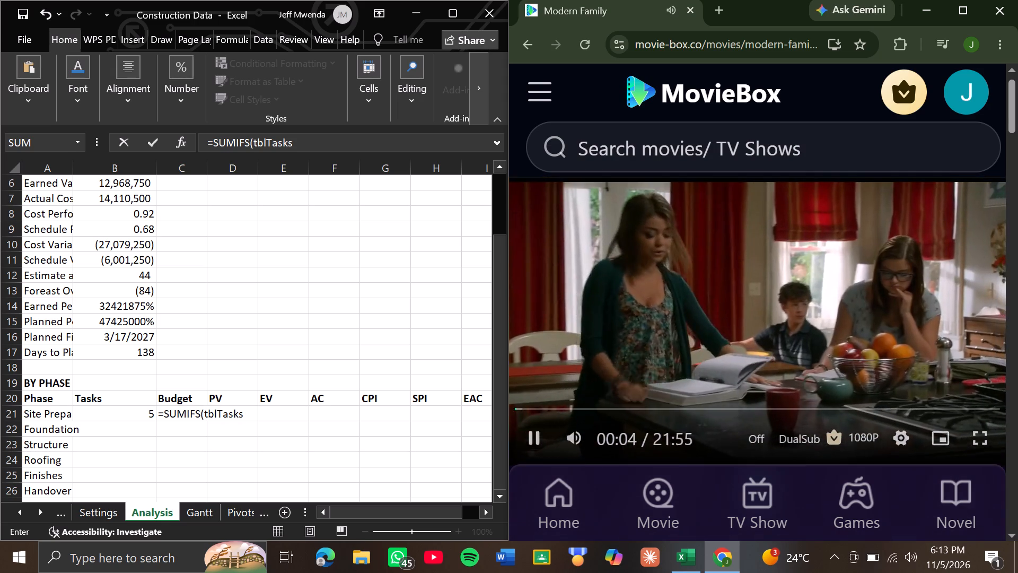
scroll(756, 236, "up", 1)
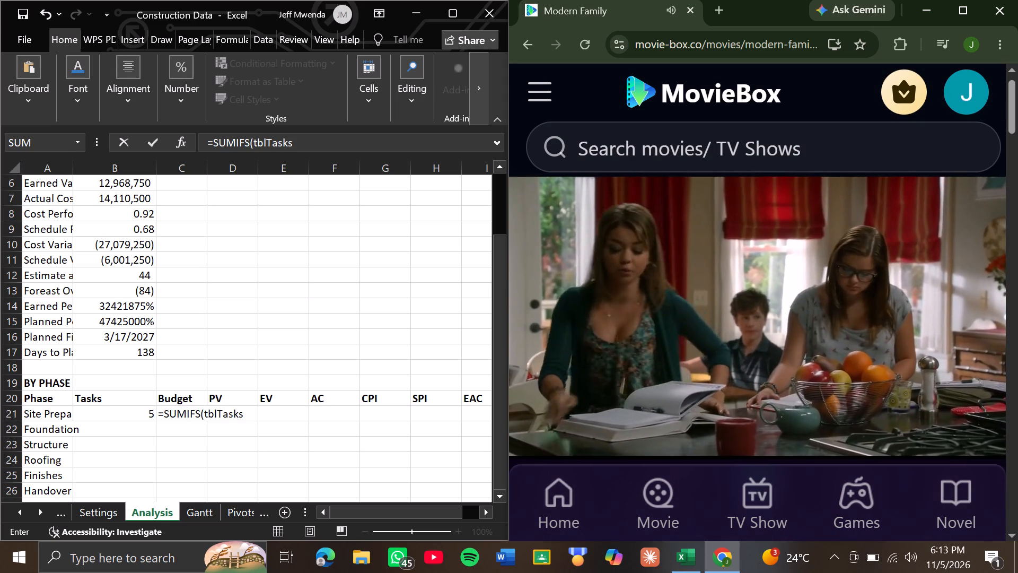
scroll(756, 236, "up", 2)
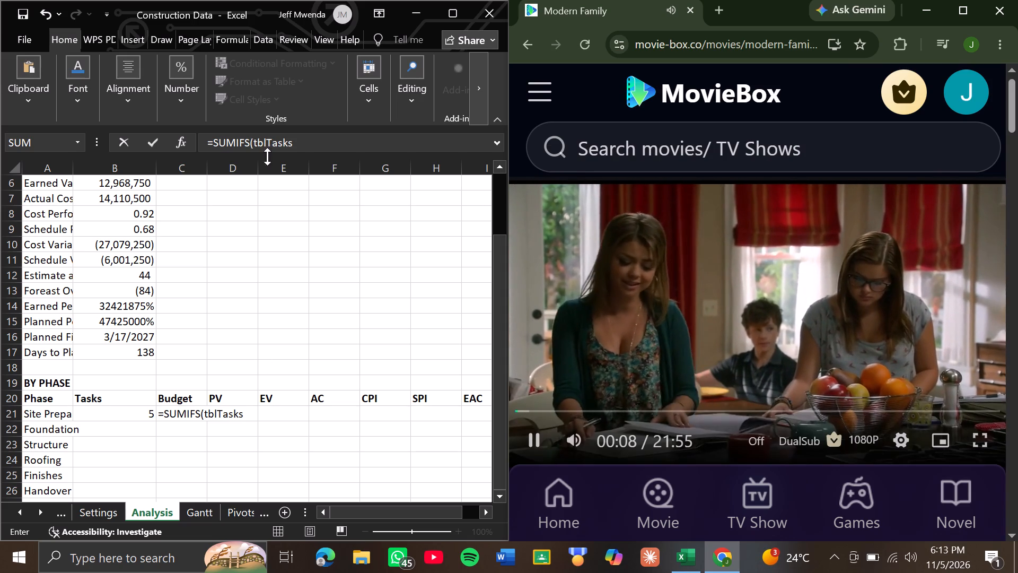
Switch back to Excel and complete the C21 Budget formula as =SUMIFS(tblTasks[Budget],tblTasks[Phase],$A21).
left_click(321, 142)
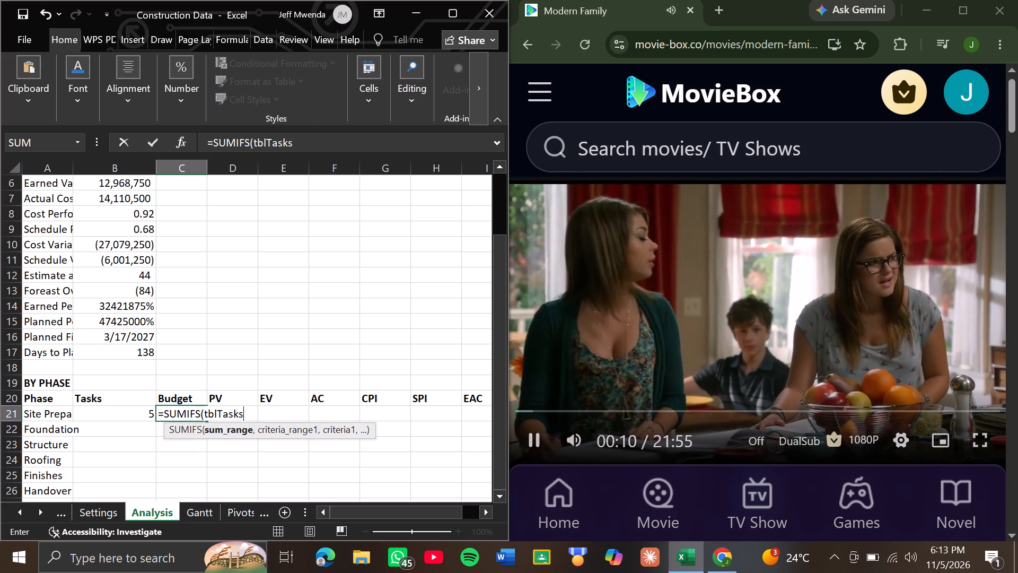
left_click(321, 142)
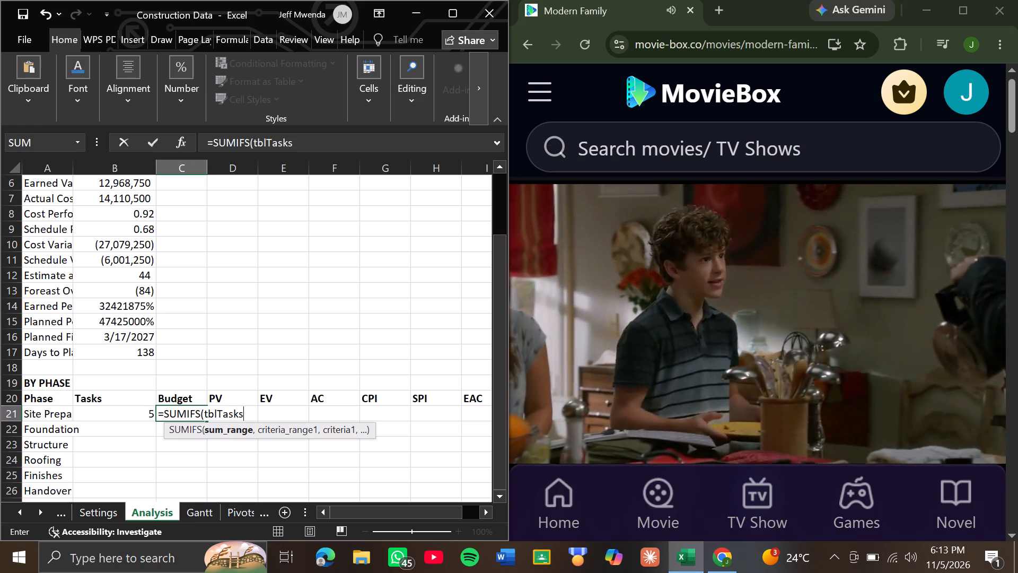
key("bracketleft")
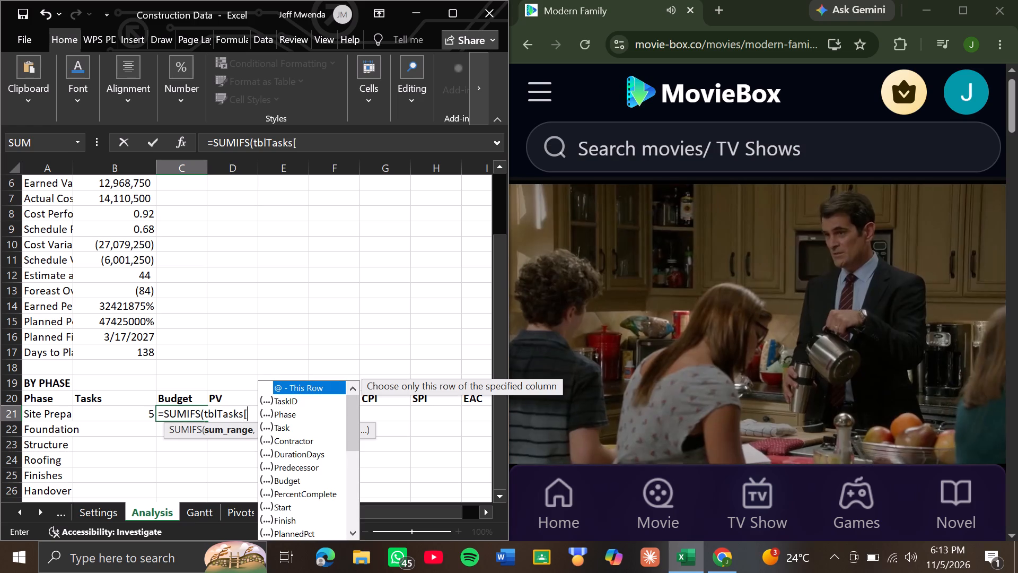
type("BU")
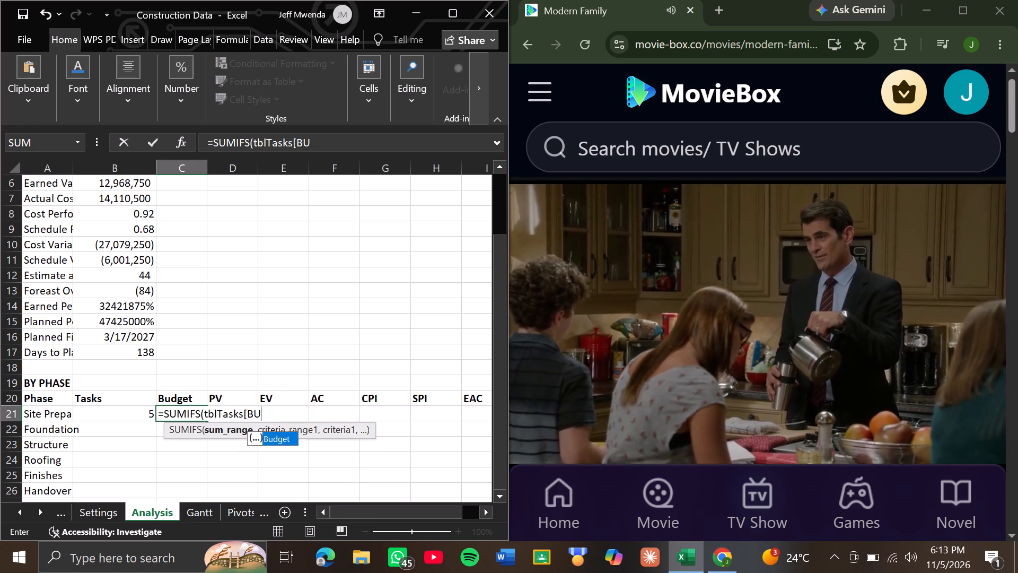
key("Tab")
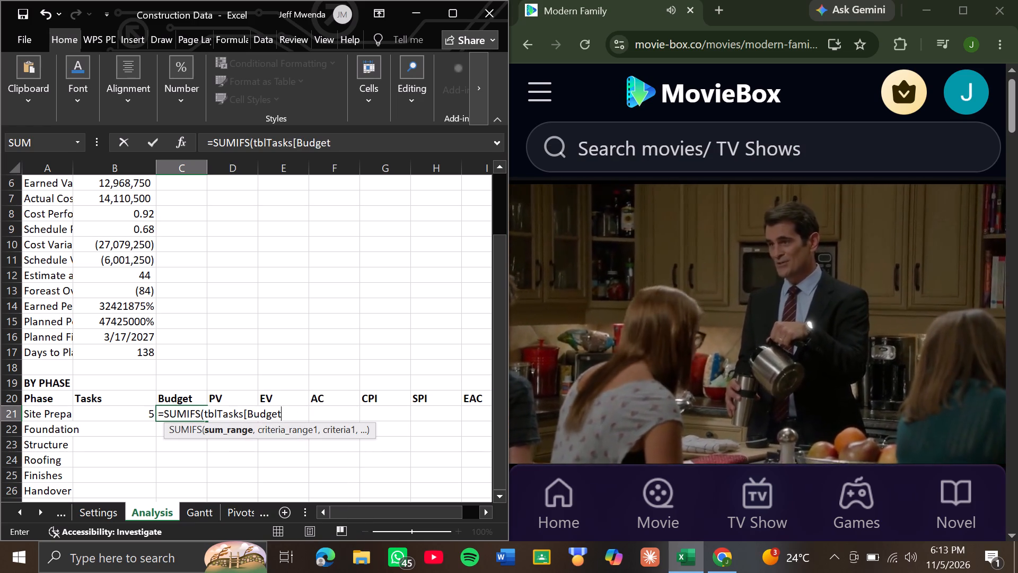
key("bracketright")
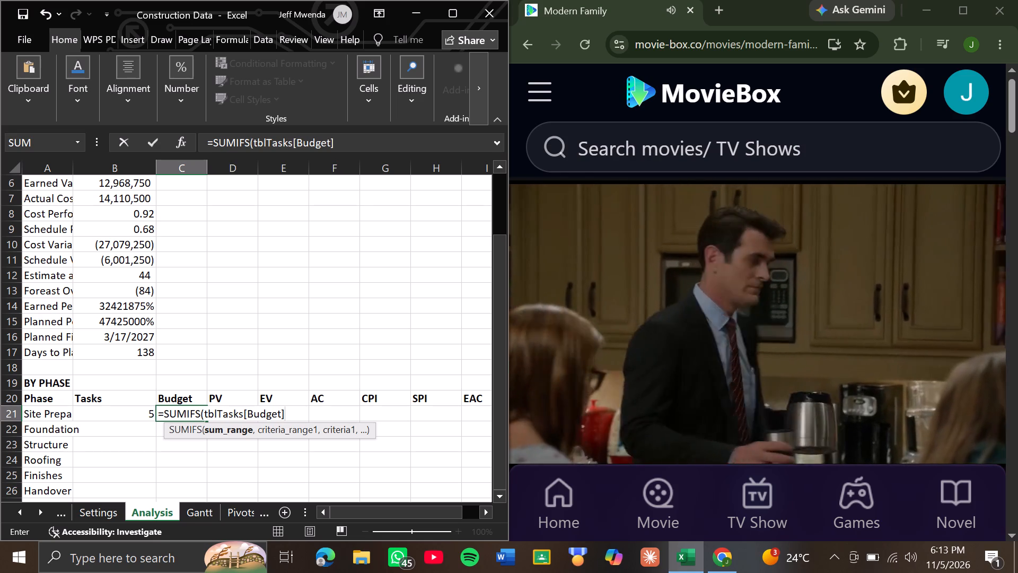
key("comma")
type("TBL")
type("TASK")
key("Tab")
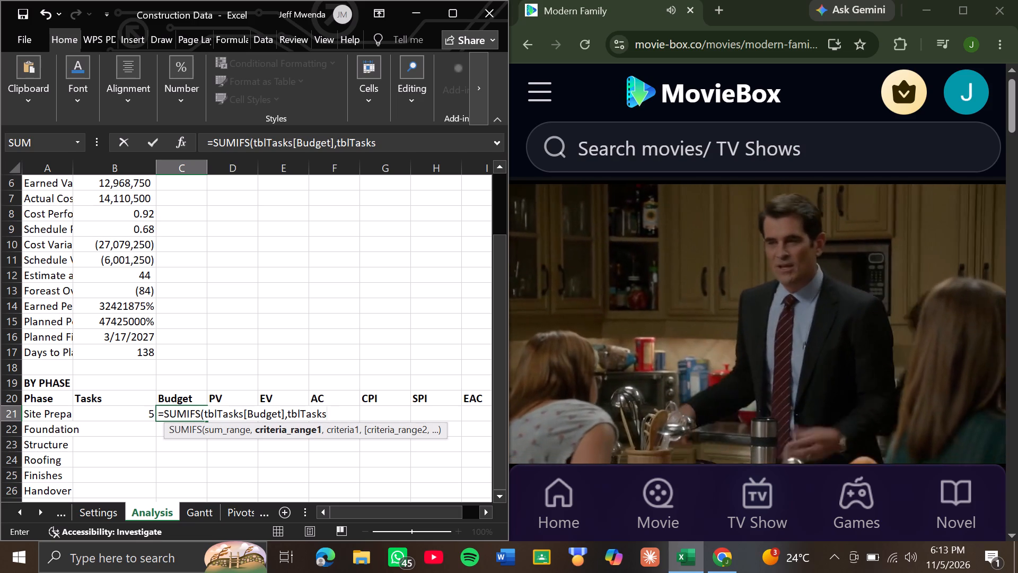
key("bracketleft")
type("PH")
key("Tab")
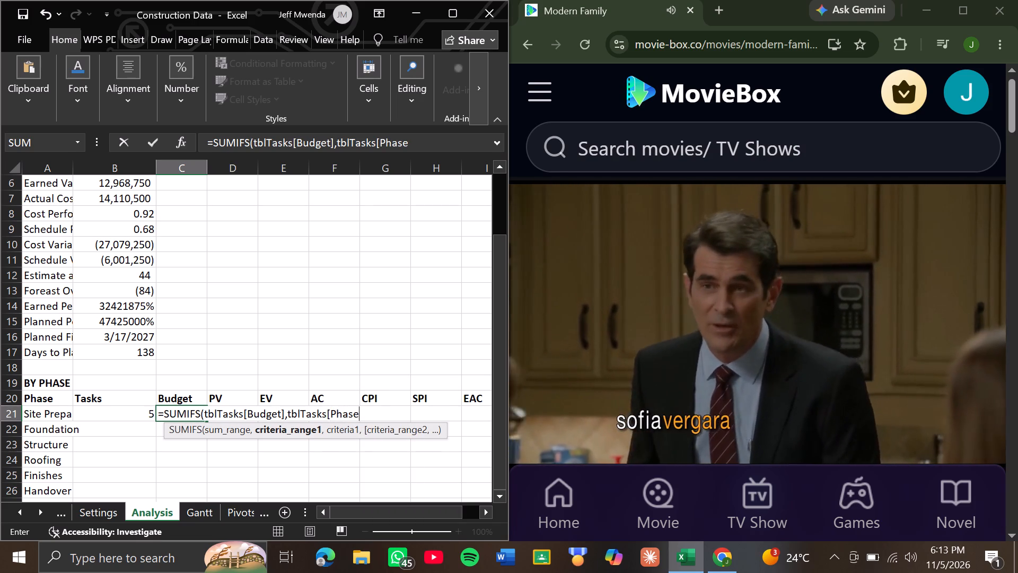
key("bracketright")
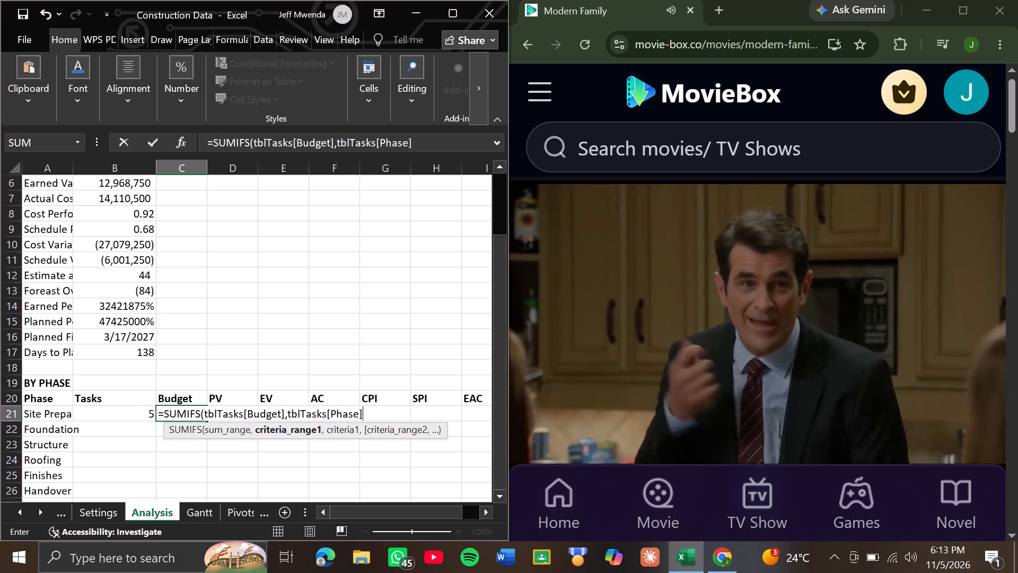
key("comma")
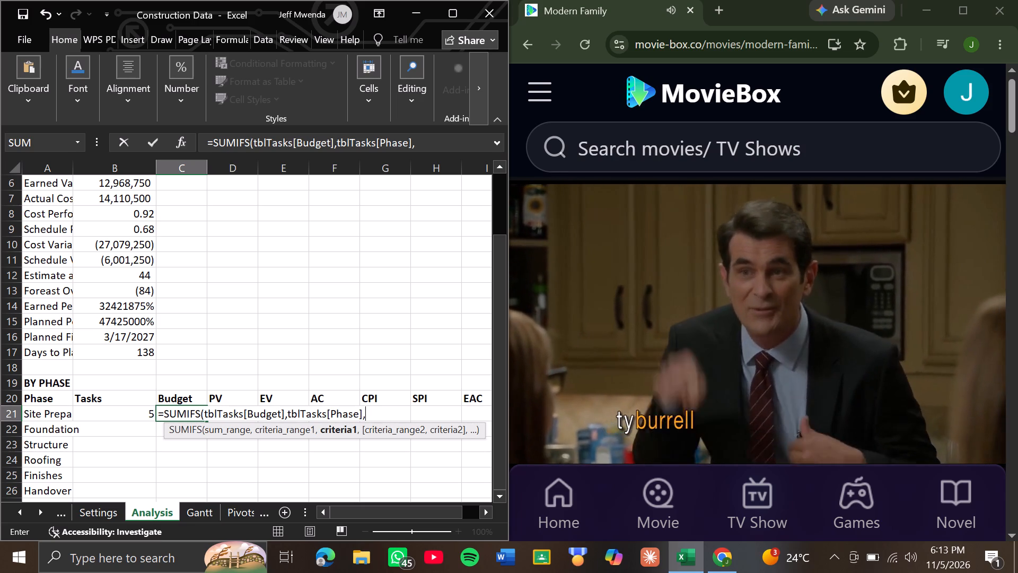
key("shift+dollar")
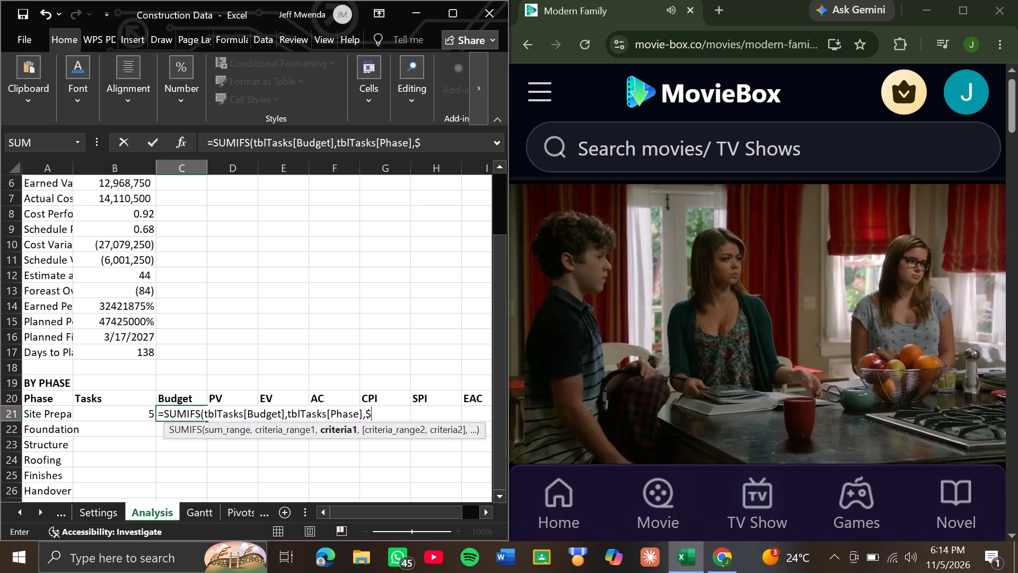
key("a")
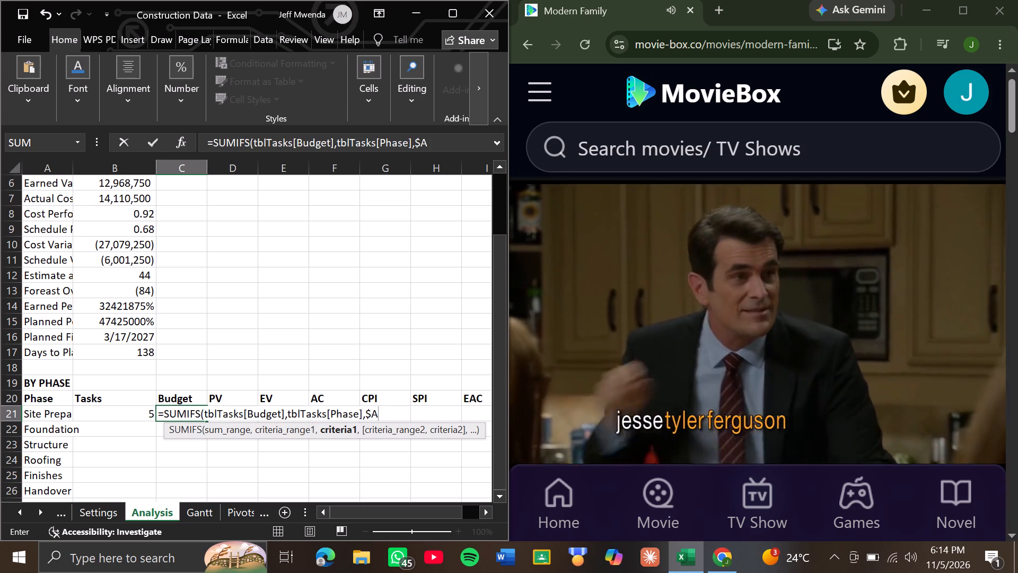
type("21")
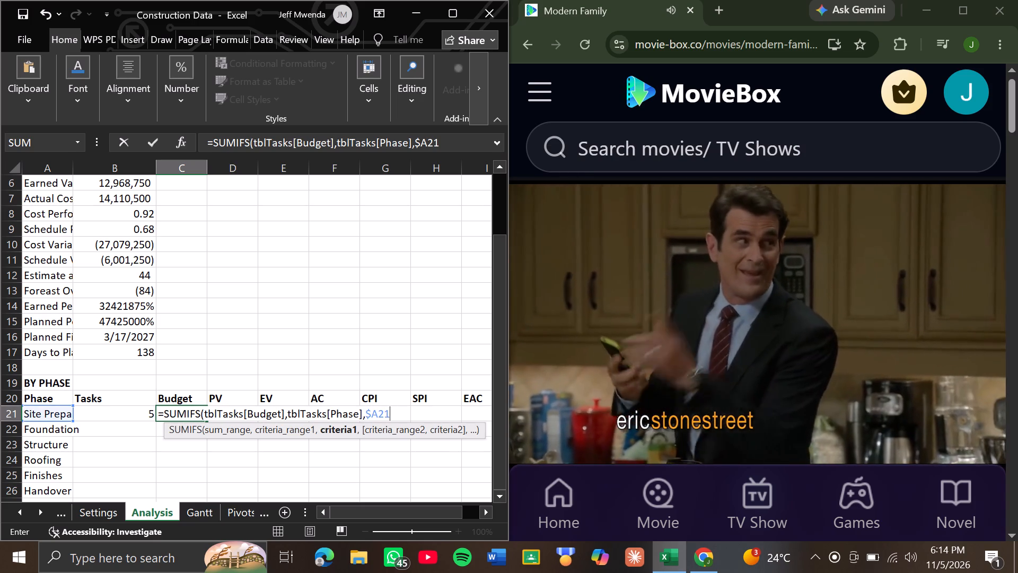
key("shift+parenright")
key("Return")
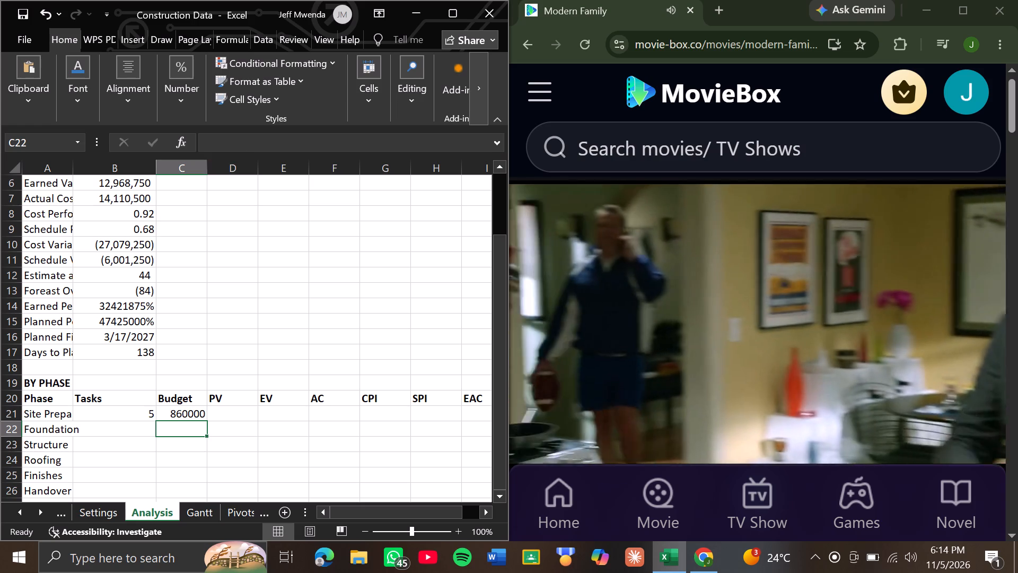
Copy the formula text of C21 and paste it into D21, the Site Preparation PV cell.
left_click(191, 415)
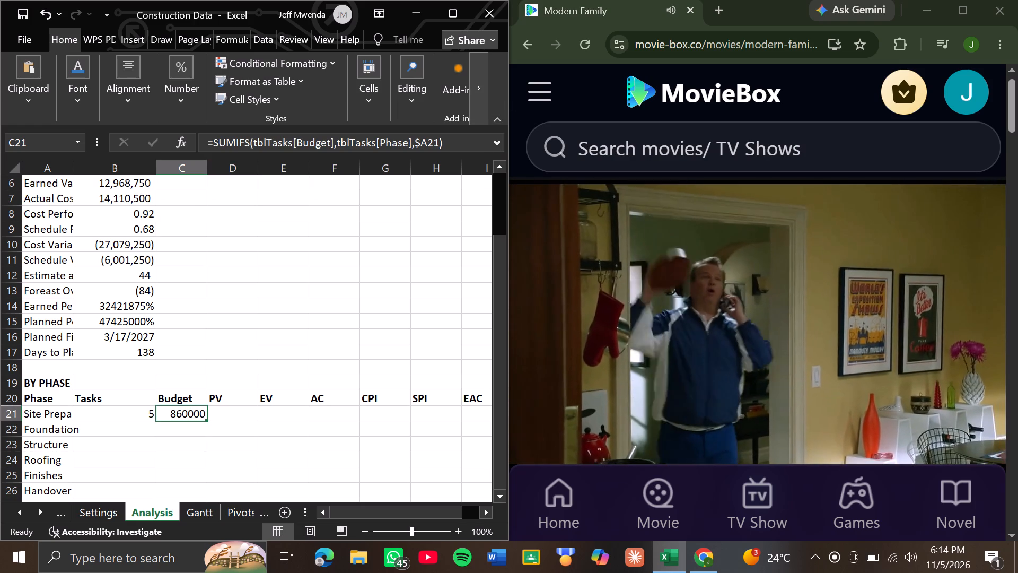
left_click_drag(446, 141, 189, 144)
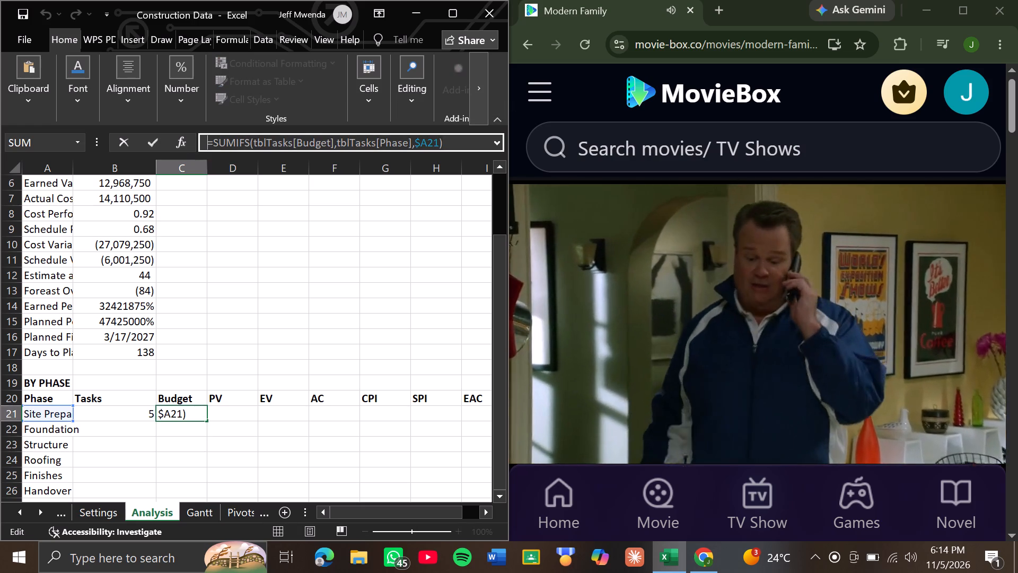
right_click(236, 145)
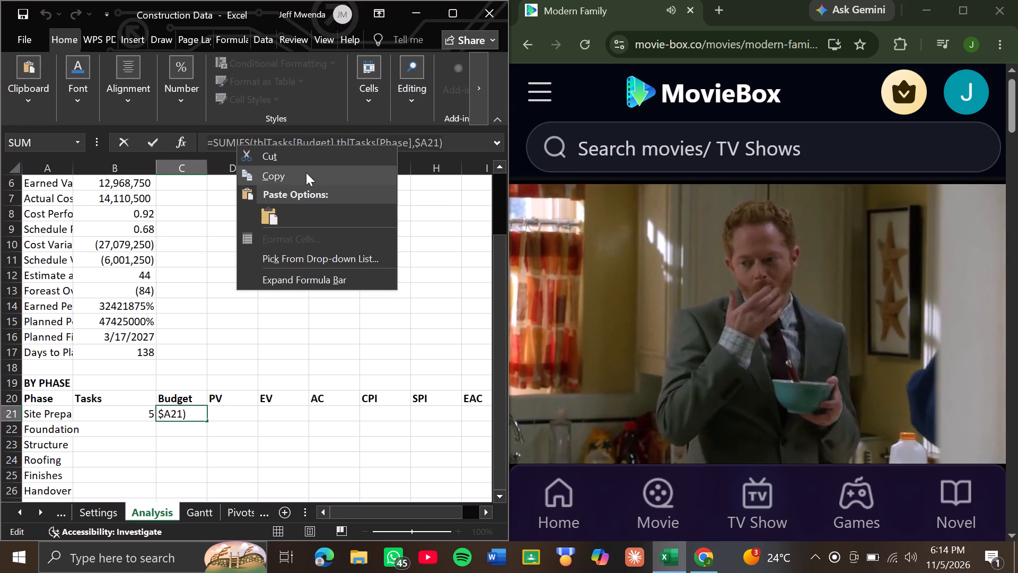
left_click(306, 172)
left_click(324, 141)
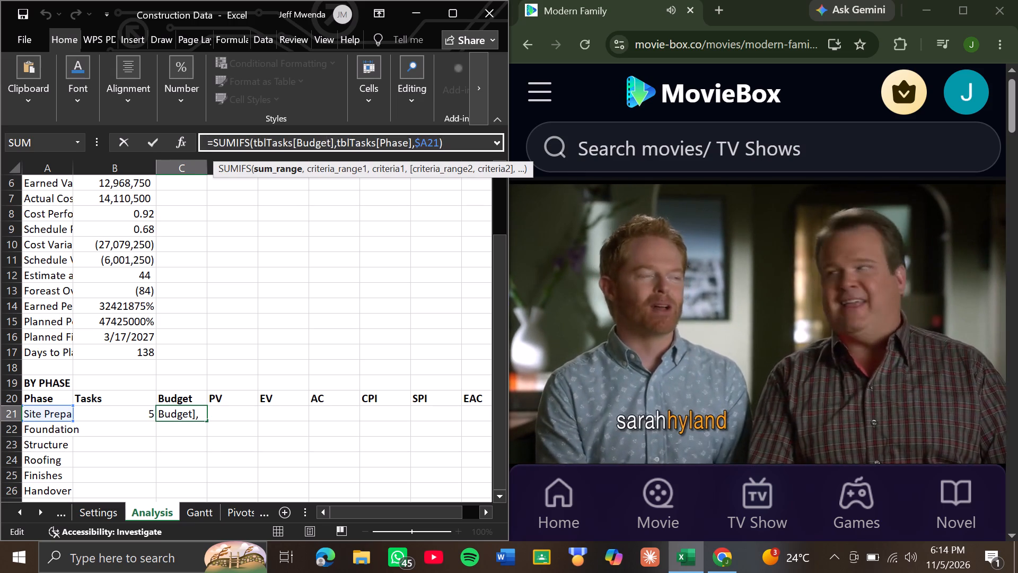
left_click(248, 415)
left_click(280, 140)
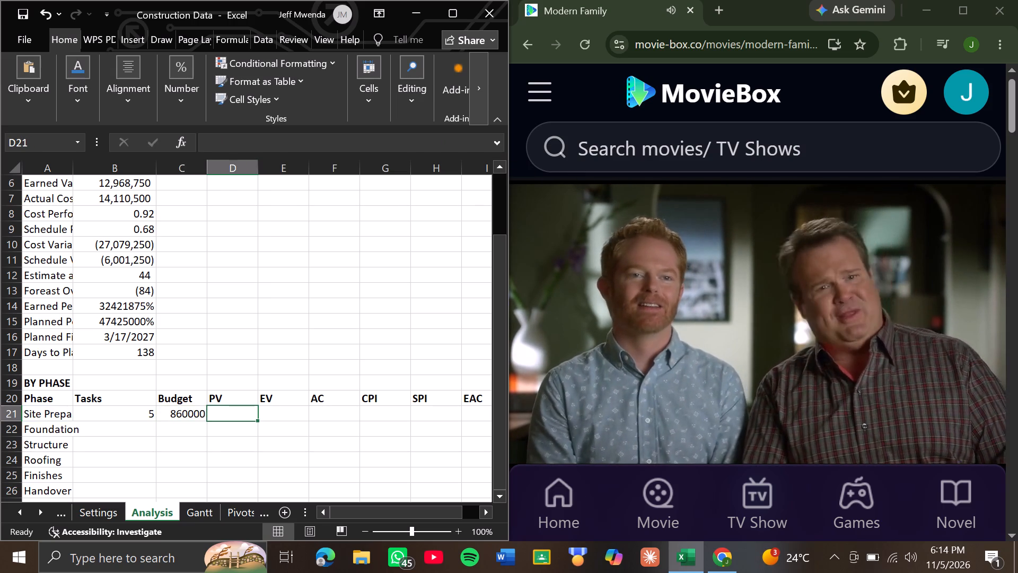
key("ctrl+v")
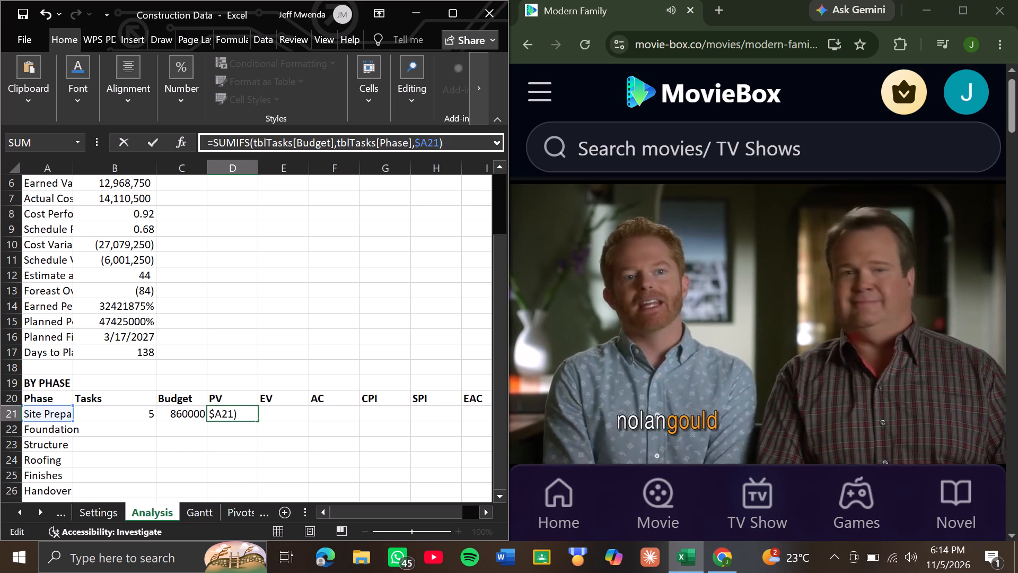
Change the sum range in D21 from Budget to PV, giving =SUMIFS(tblTasks[PV],tblTasks[Phase],$A21).
key("Left")
key("Left")
key("Left")
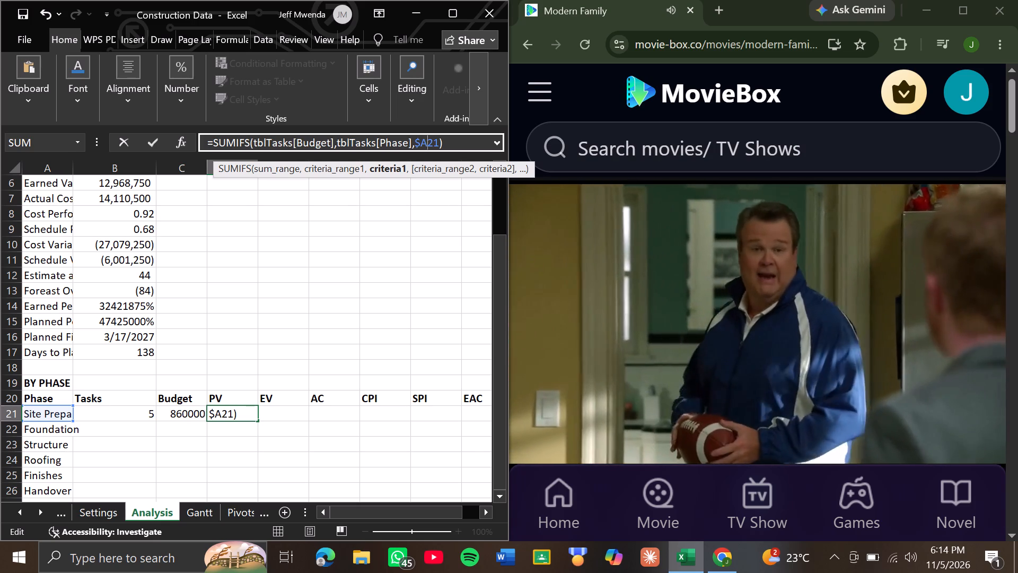
key("Left")
key("Left")
key("Left")
key("Left")
key("Left")
key("Left")
key("Left")
key("Left")
key("Left")
key("Left")
key("Left")
key("Left")
key("Left")
key("Left")
key("Left")
key("Left")
key("Left")
key("Left")
key("Left")
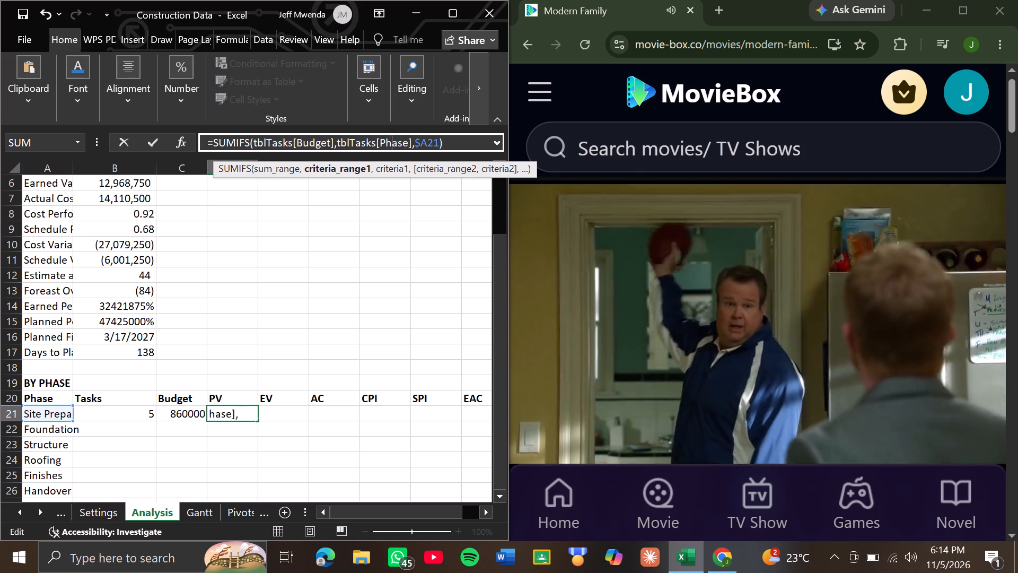
key("Left")
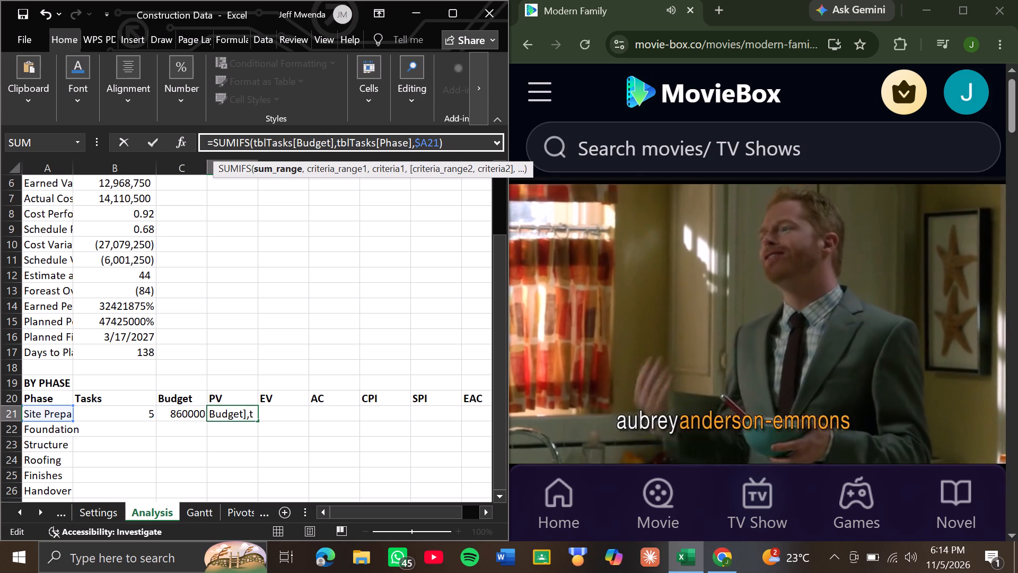
key("BackSpace")
key("BackSpace")
key("BackSpace")
key("BackSpace")
key("BackSpace")
key("BackSpace")
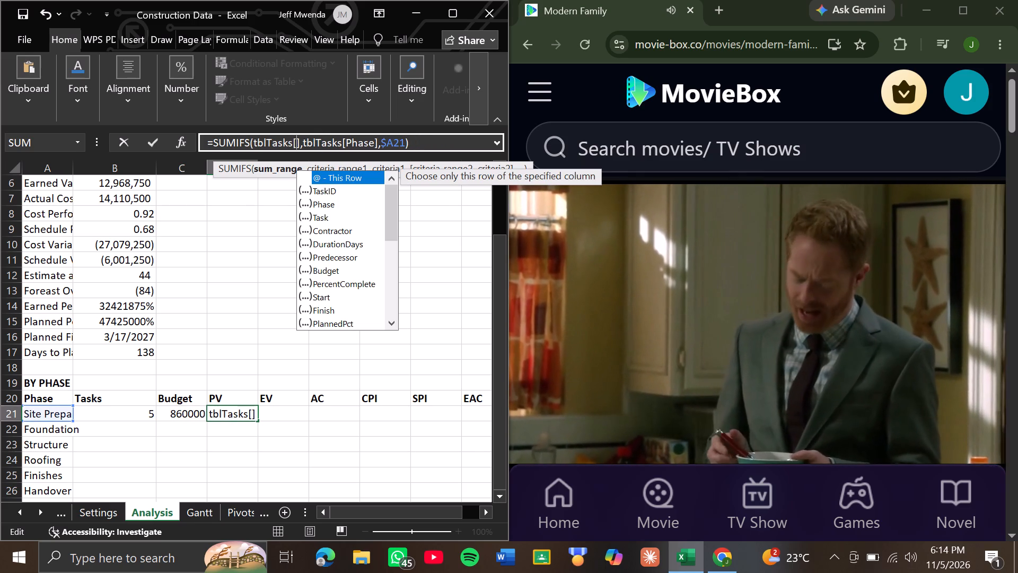
type("PV")
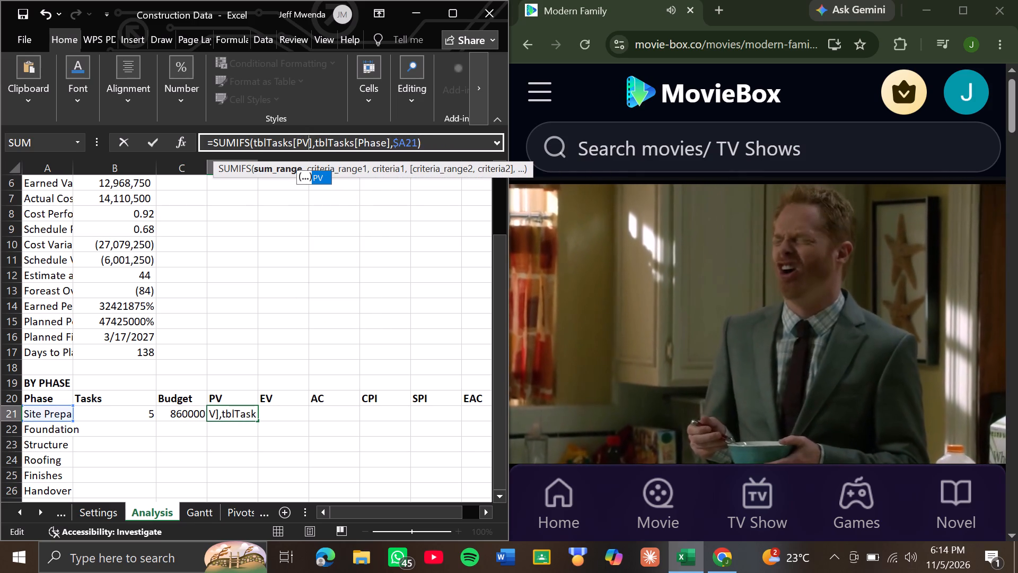
key("Tab")
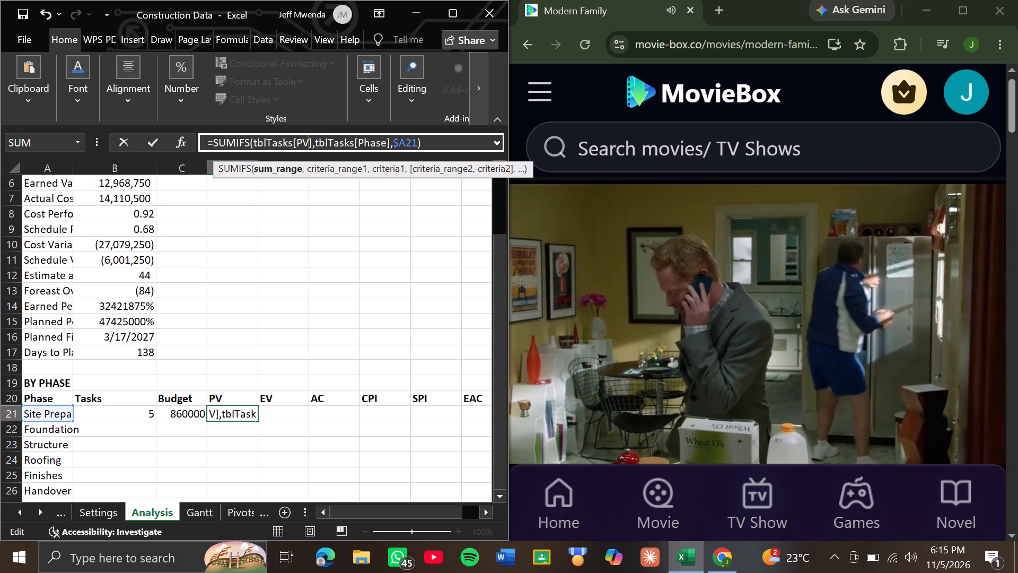
key("Return")
Paste the copied Budget SUMIFS formula text into E21, the Site Preparation EV cell.
scroll(421, 263, "left", 1)
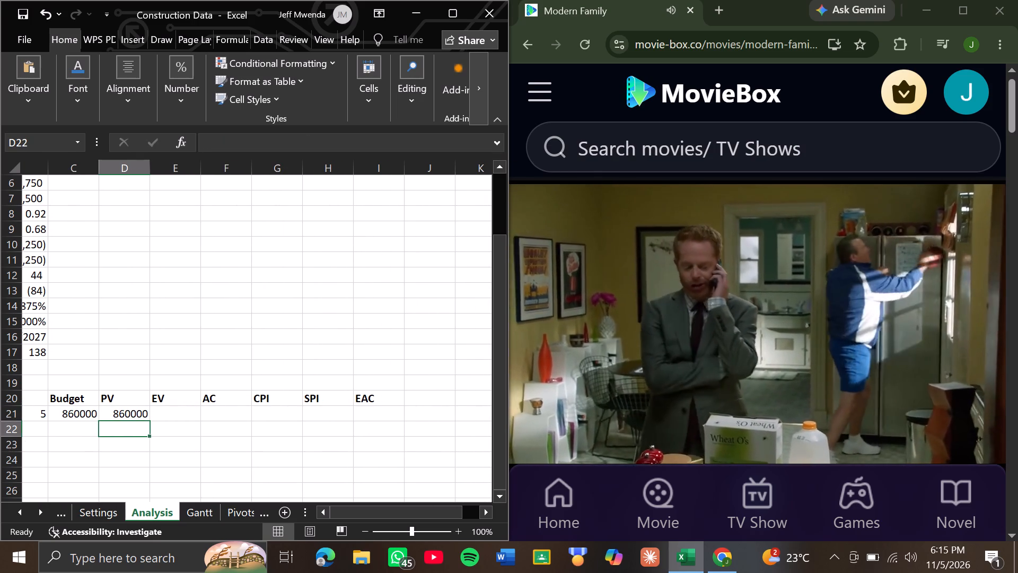
scroll(421, 263, "left", 1)
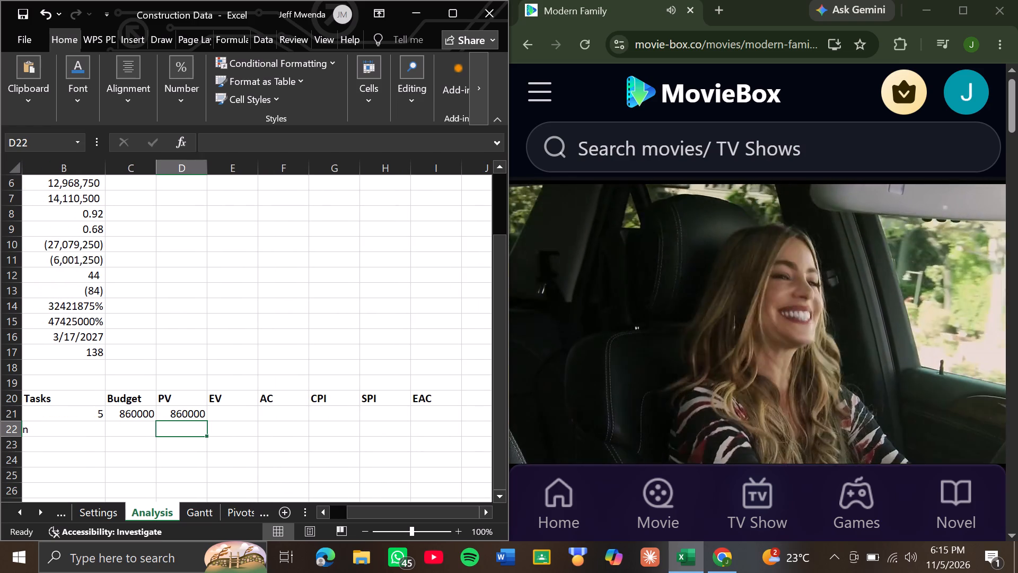
key("Up")
key("Right")
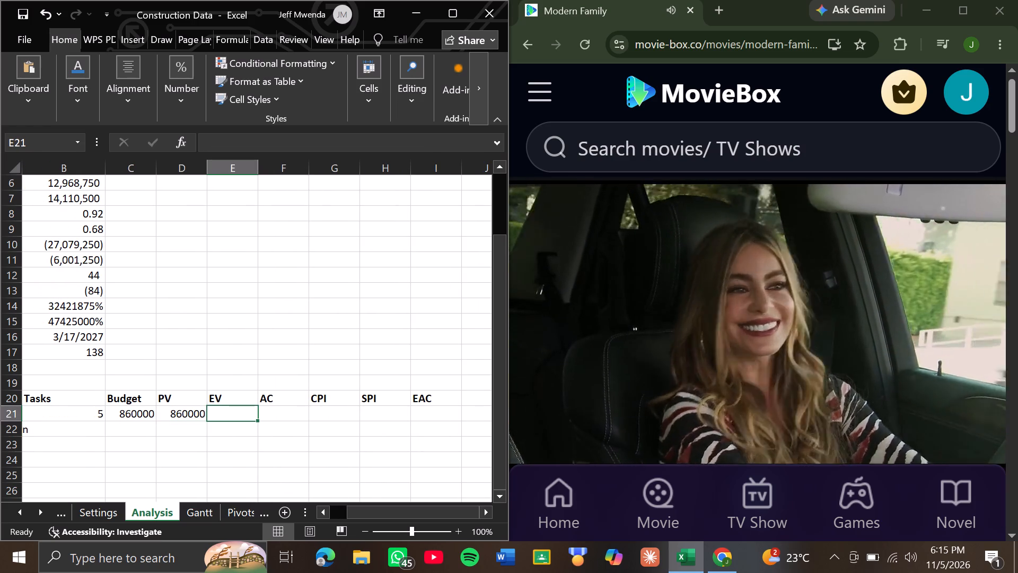
left_click(291, 143)
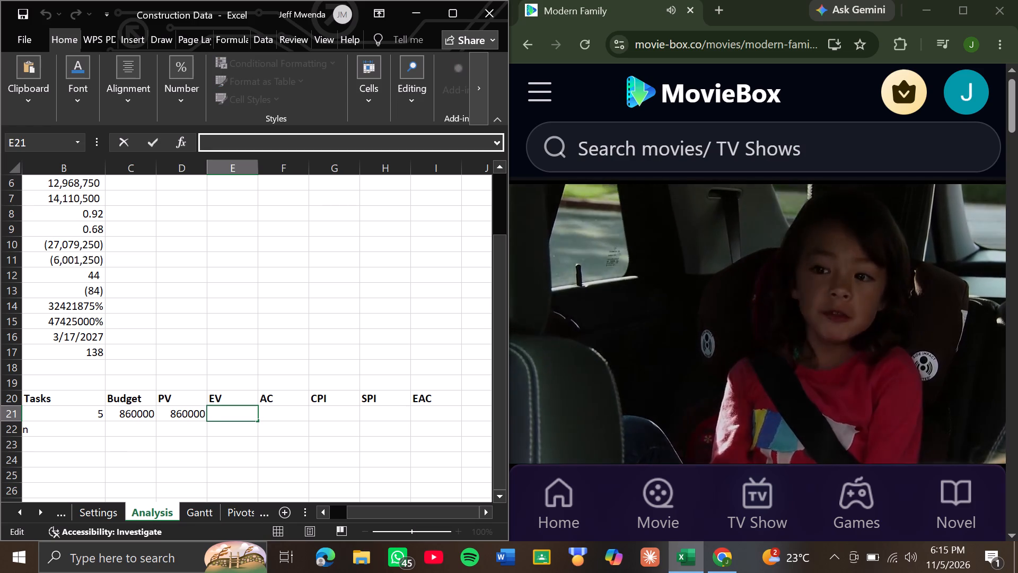
key("ctrl+v")
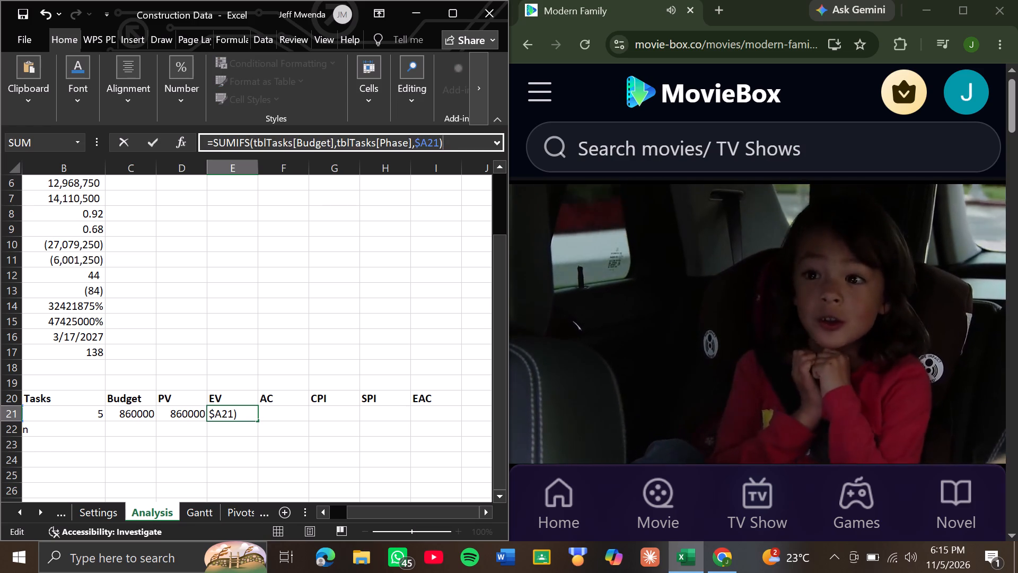
Change the sum range in E21 from Budget to EV, giving =SUMIFS(tblTasks[EV],tblTasks[Phase],$A21).
left_click(328, 142)
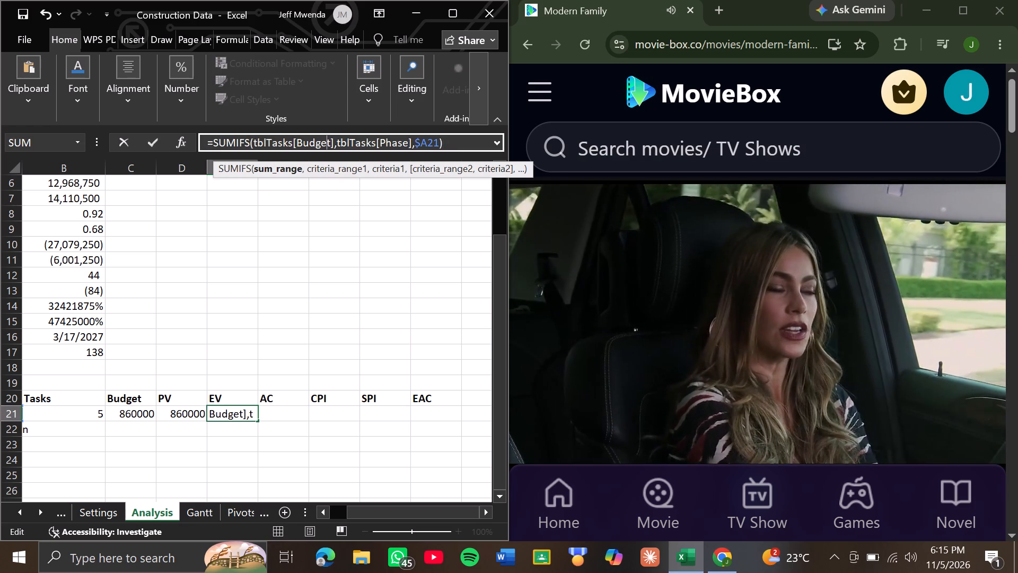
key("Right")
key("BackSpace")
key("BackSpace")
key("BackSpace")
key("BackSpace")
key("BackSpace")
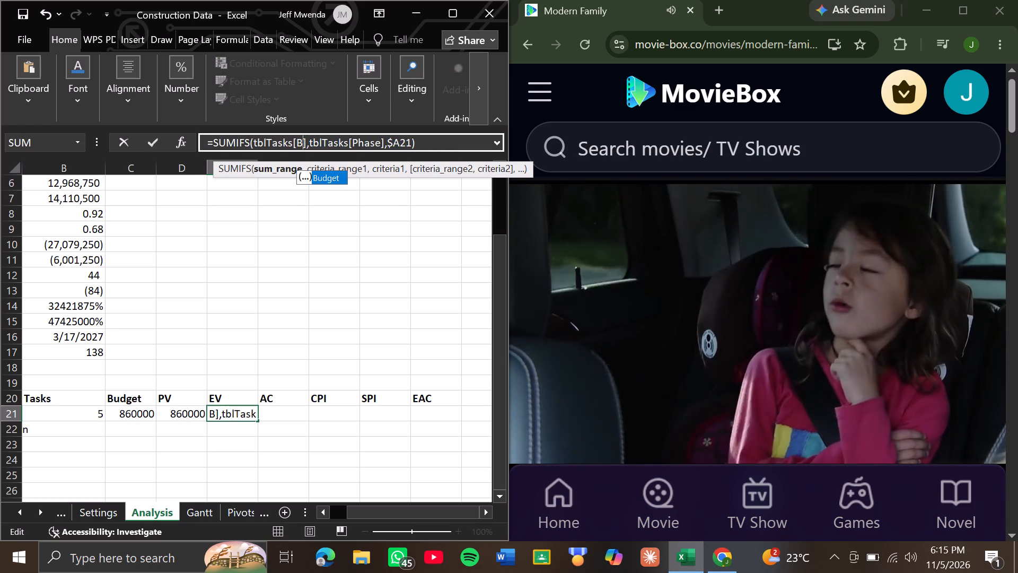
key("BackSpace")
type("EV")
key("Tab")
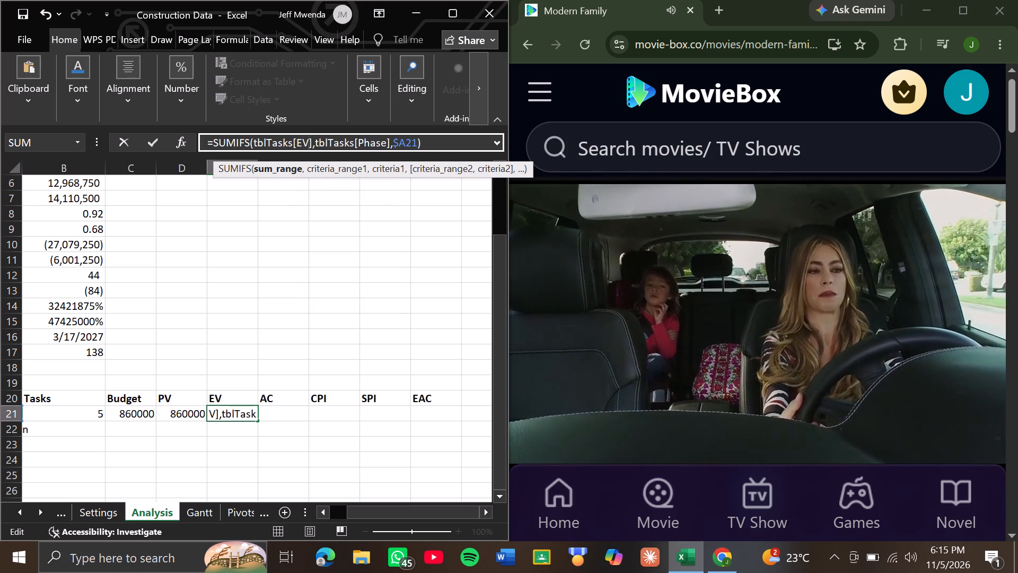
key("Return")
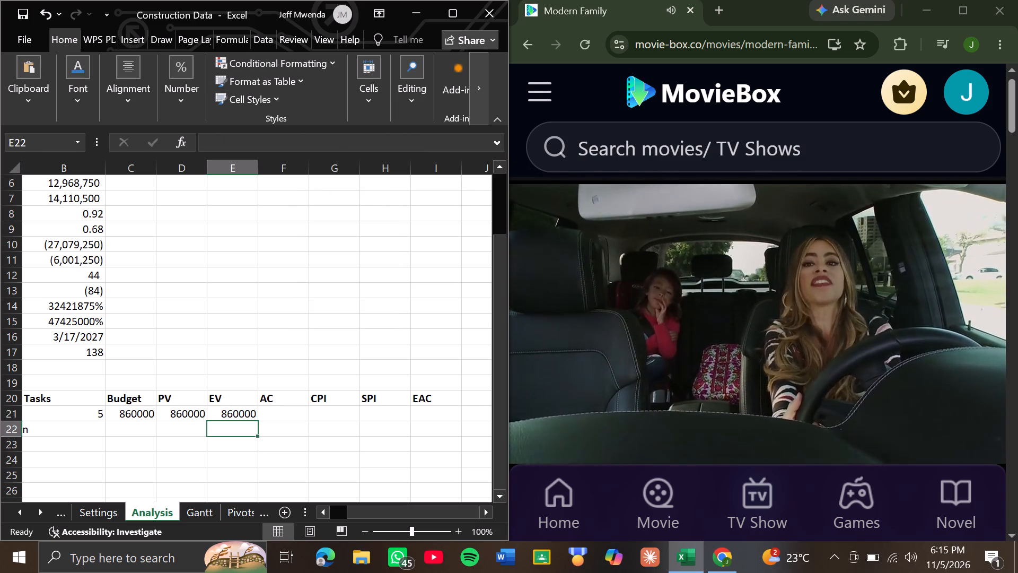
Paste the copied Budget SUMIFS formula text into F21, the Site Preparation AC cell.
key("Up")
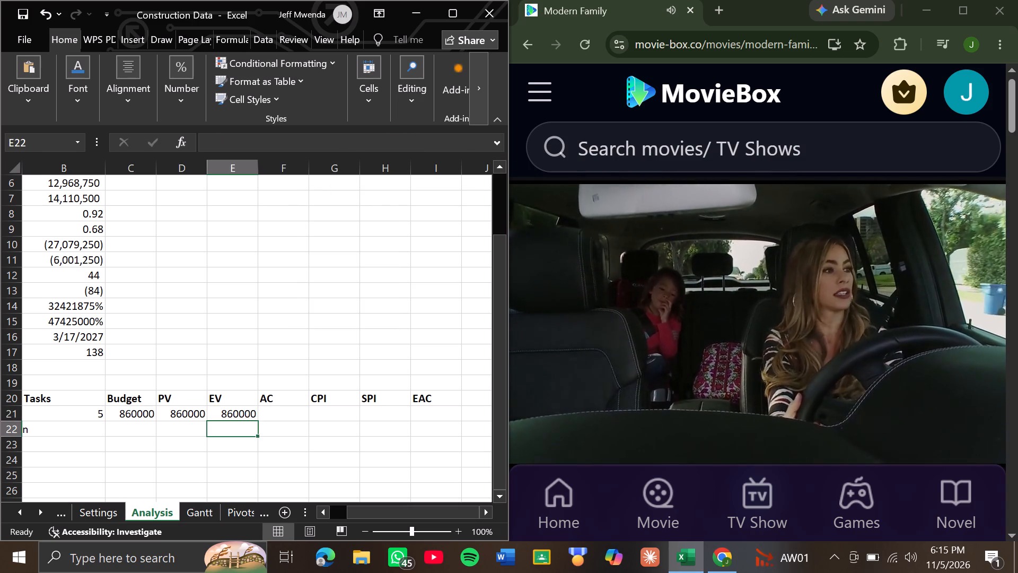
key("Left")
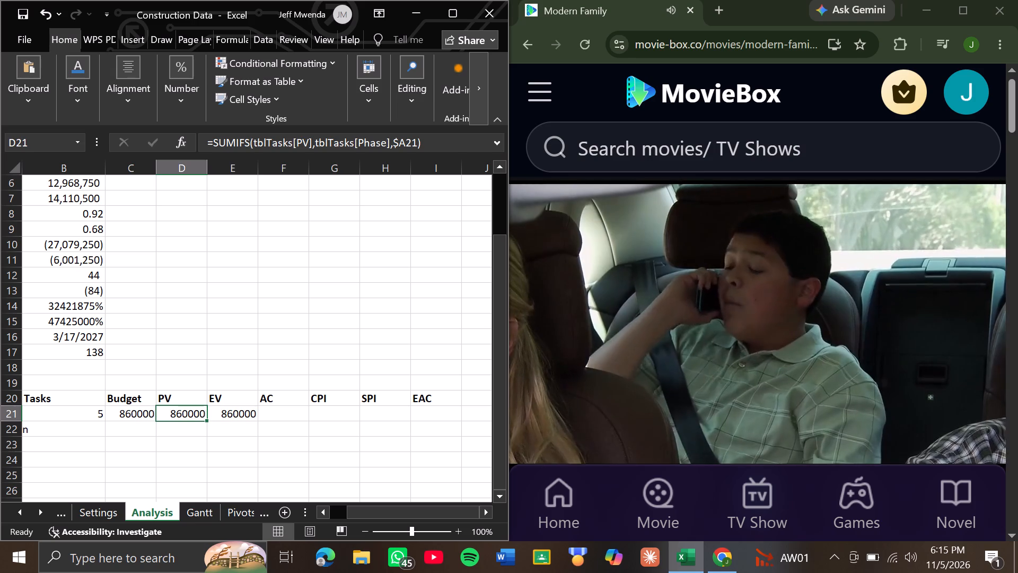
key("Right")
key("Right")
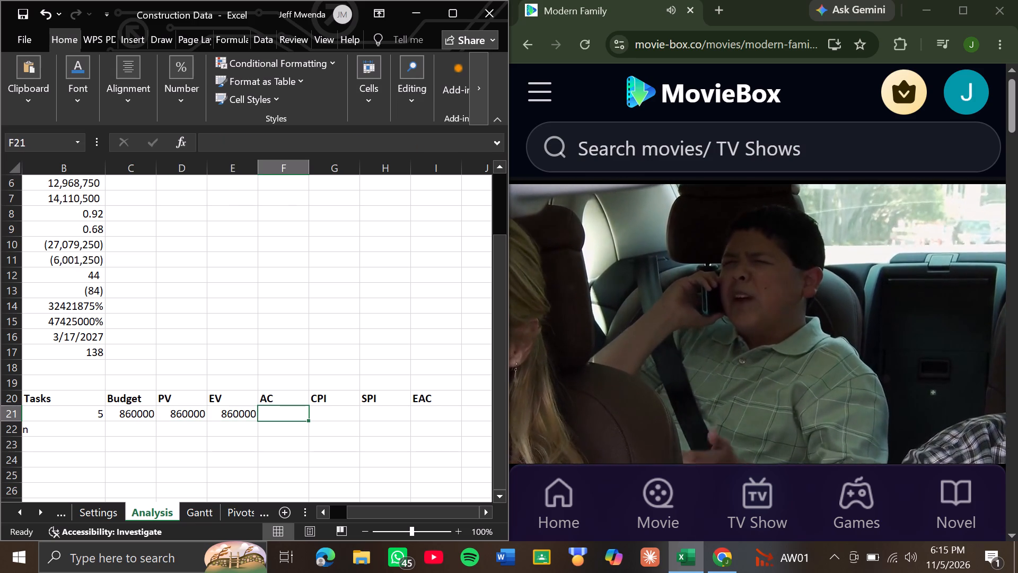
left_click(240, 143)
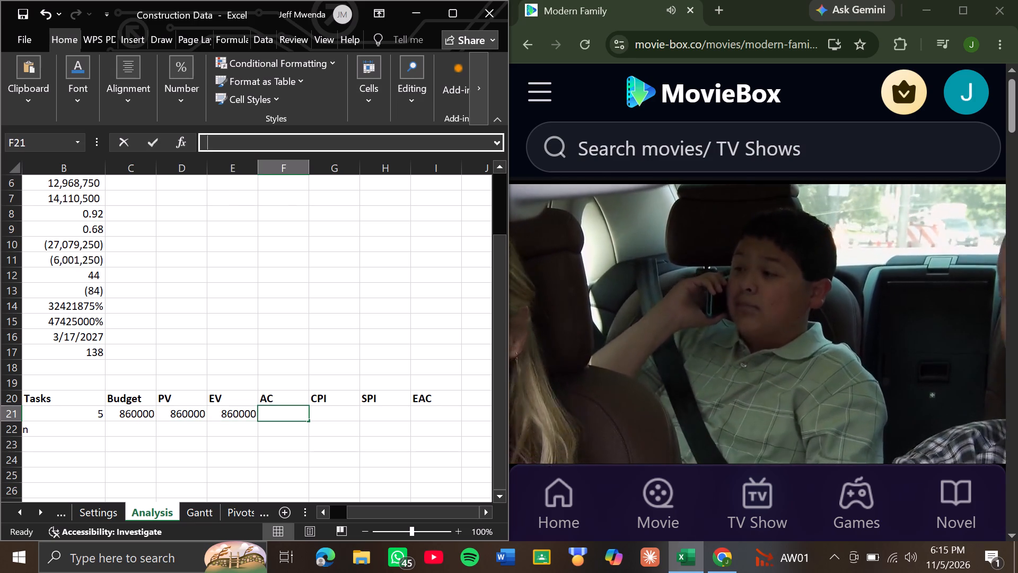
key("ctrl+v")
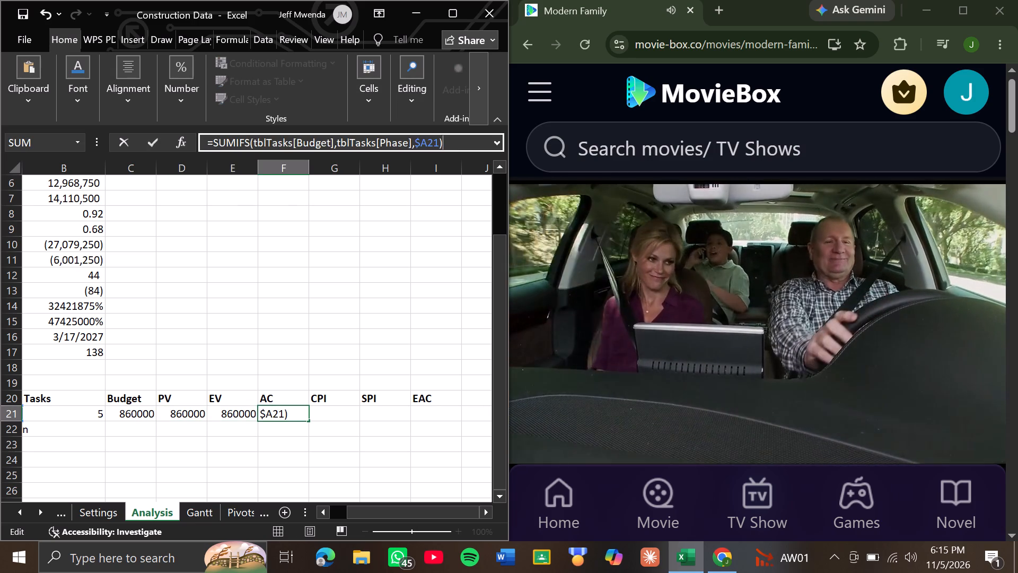
Change the sum range in F21 from Budget to AC, giving =SUMIFS(tblTasks[AC],tblTasks[Phase],$A21).
left_click(329, 145)
key("BackSpace")
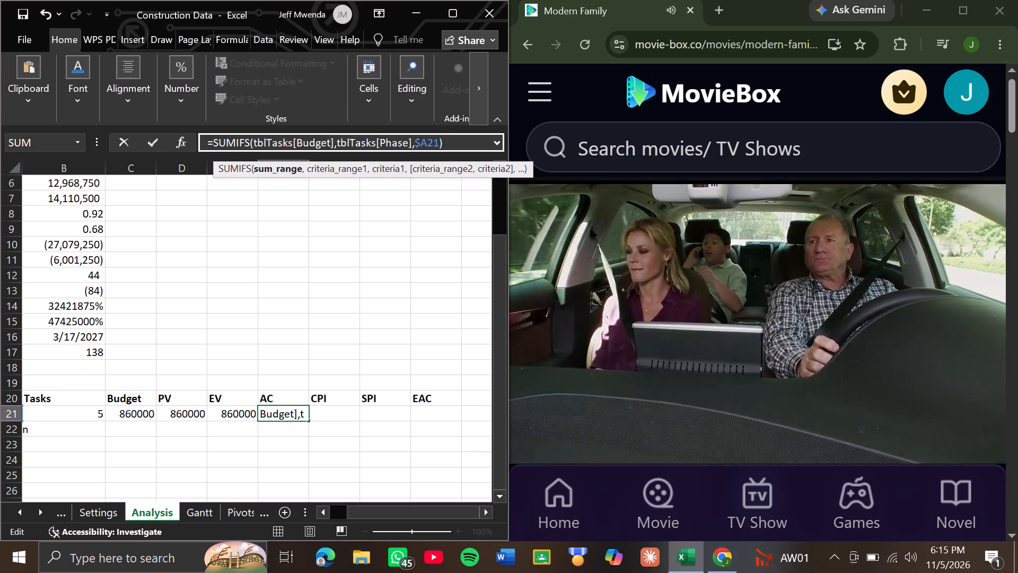
key("BackSpace")
key("BackSpace")
key("BackSpace")
key("BackSpace")
key("BackSpace")
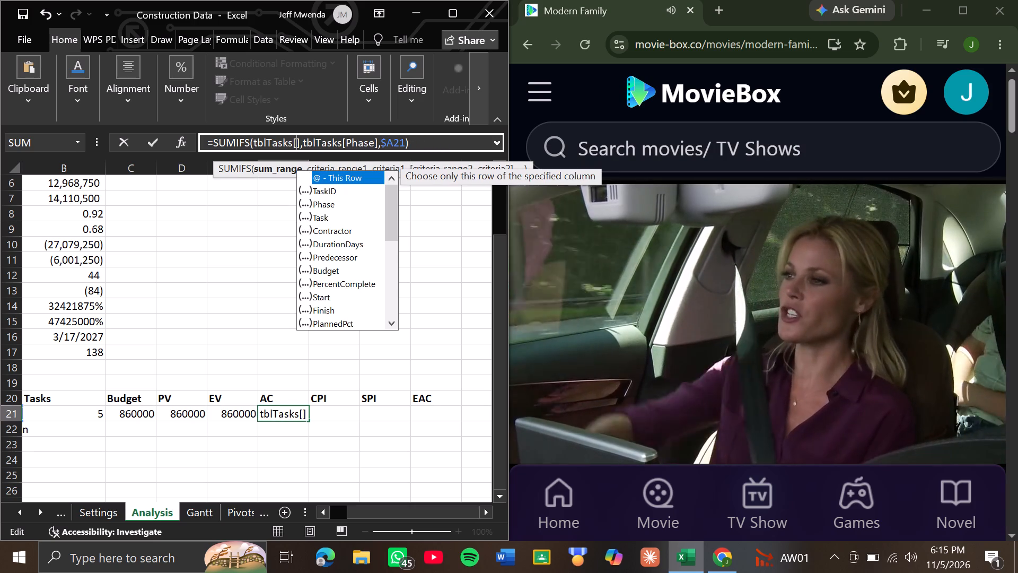
type("AC")
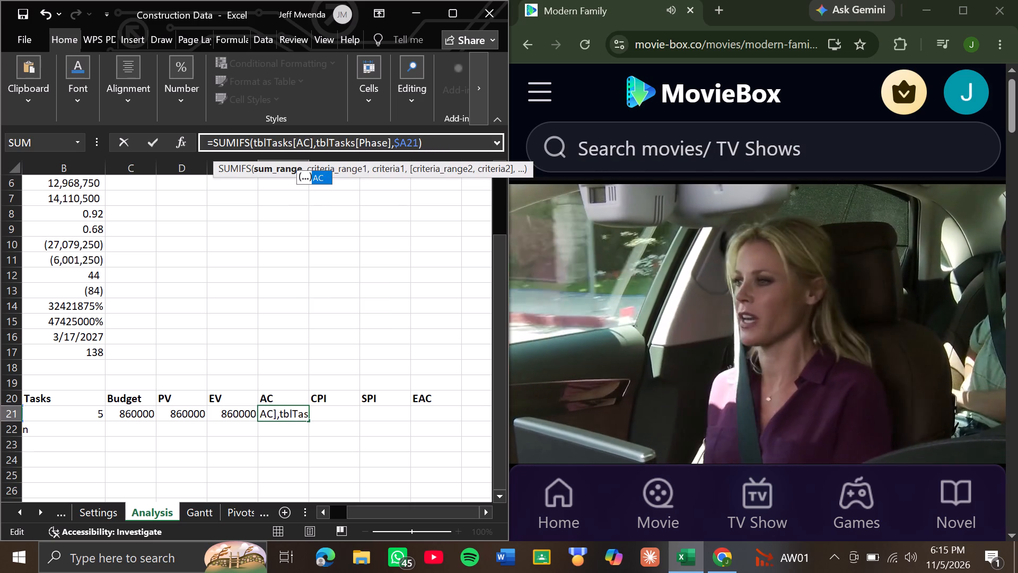
key("Tab")
key("Return")
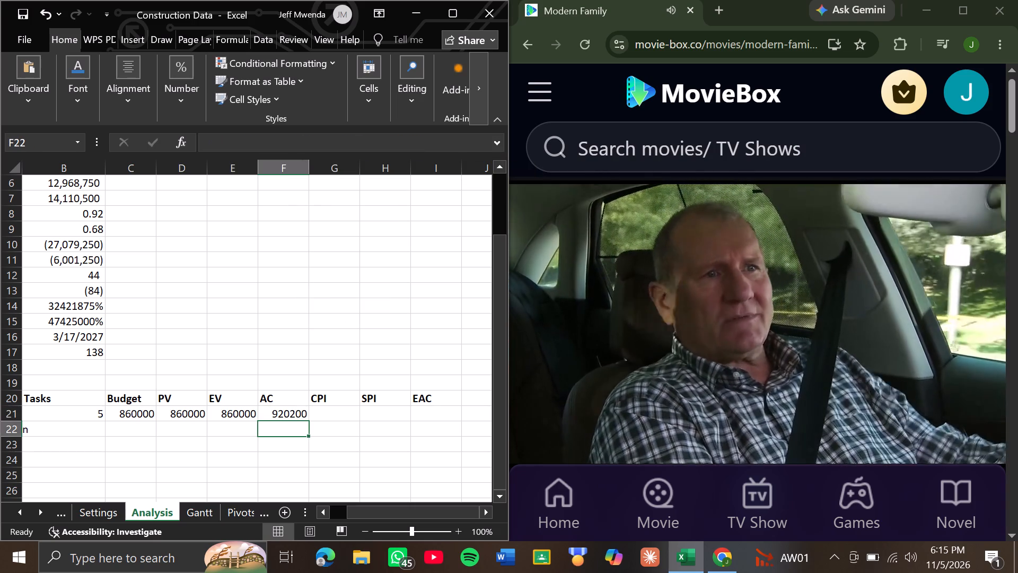
Enter the Site Preparation CPI formula =IF(F21=0,"",E21/F21) in G21.
key("Up")
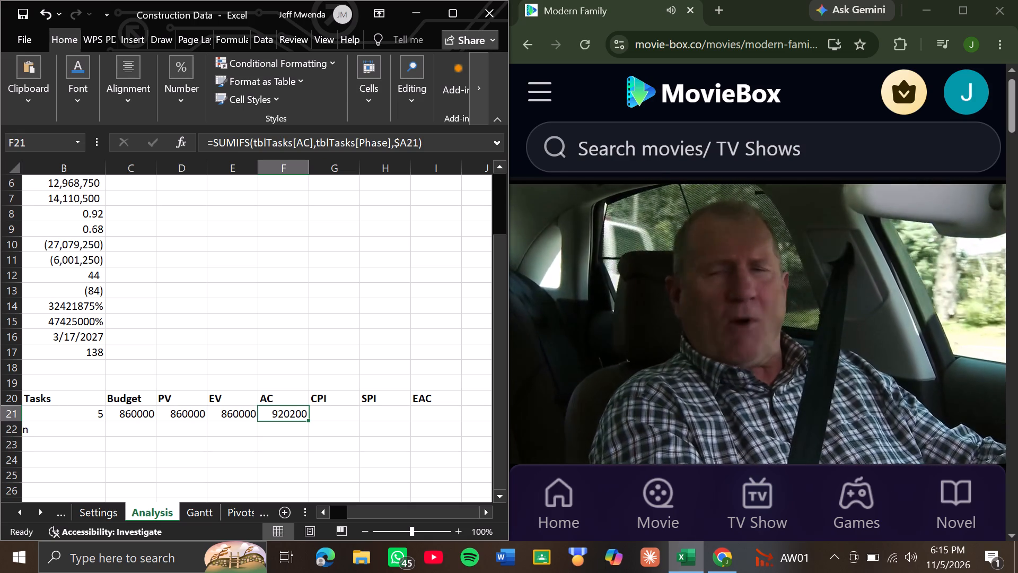
key("Right")
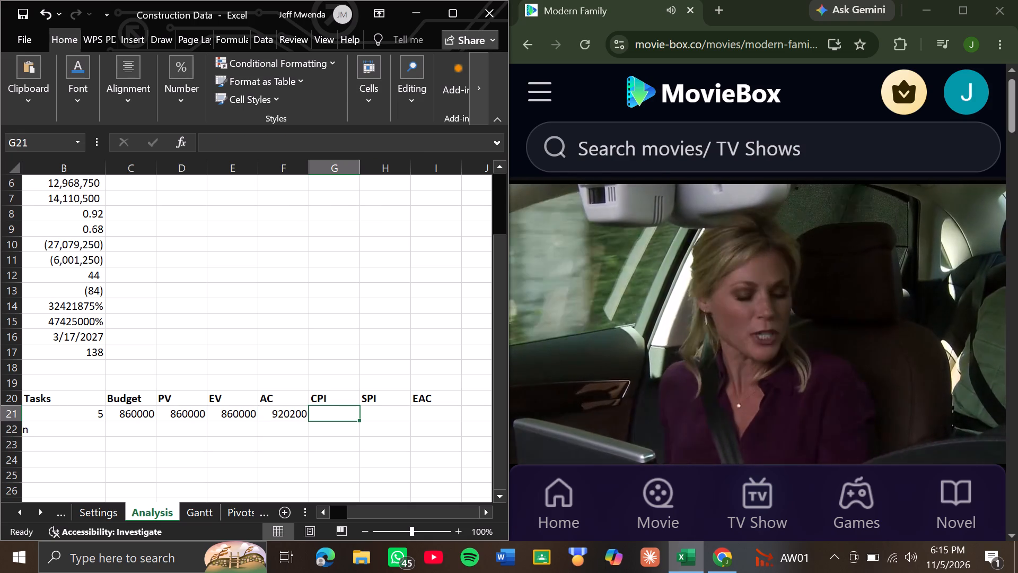
key("equal")
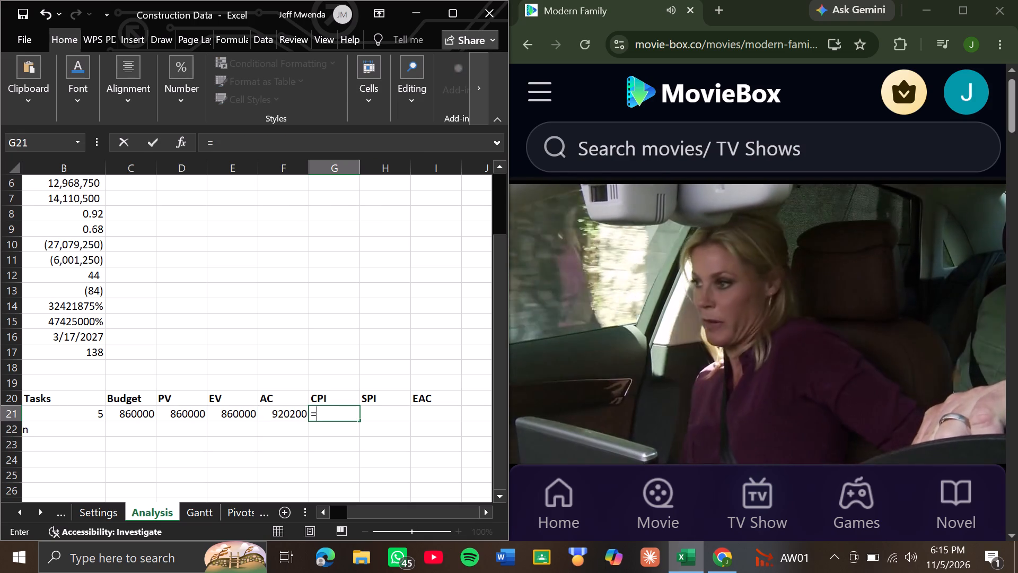
type("IF")
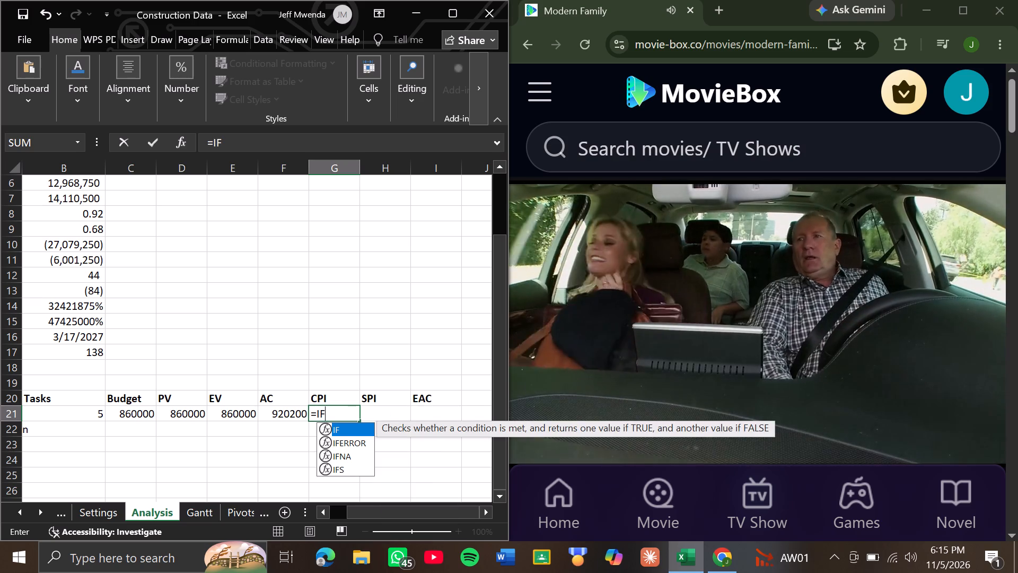
key("Tab")
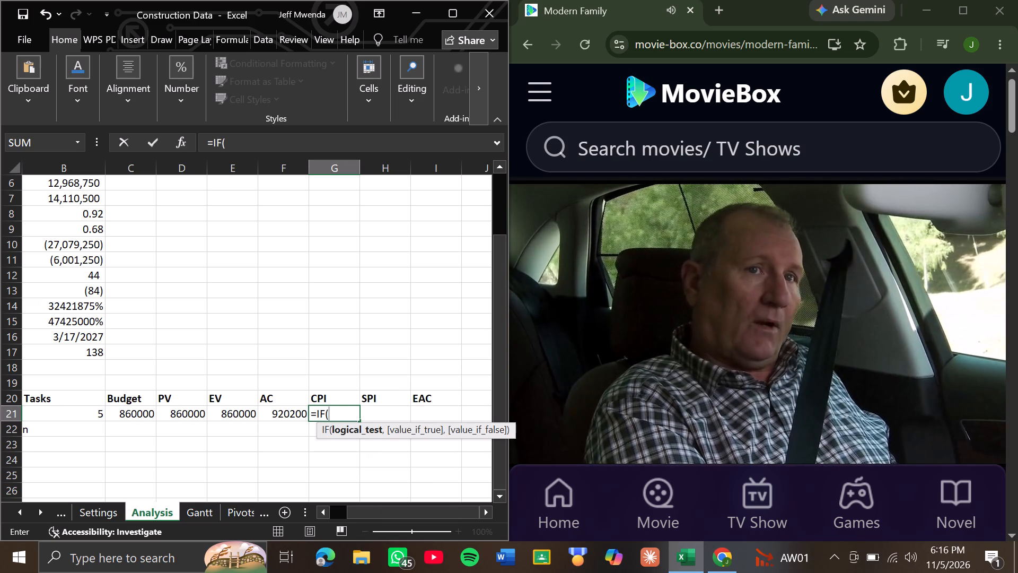
type("F21")
key("equal")
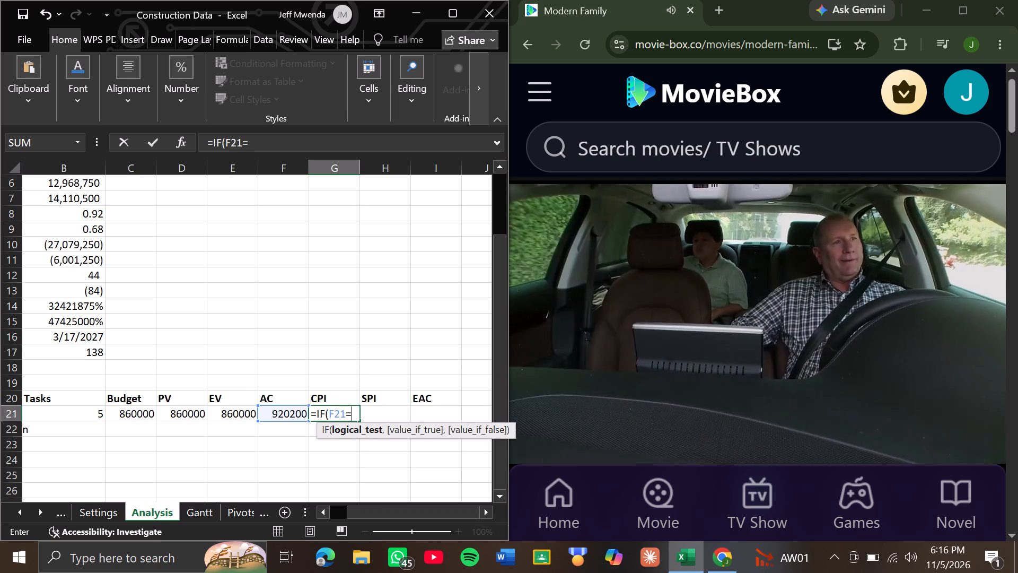
key("0")
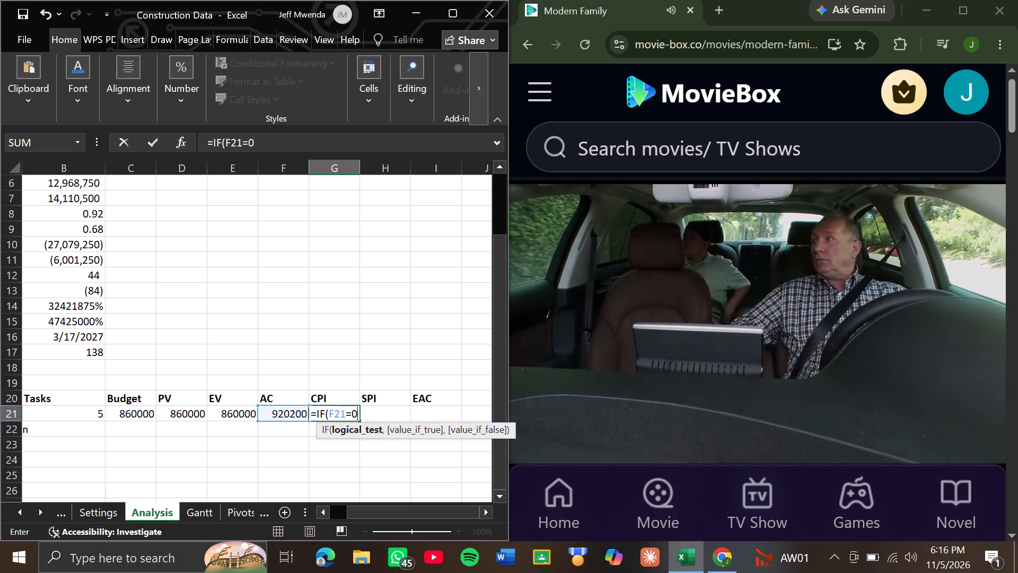
key("comma")
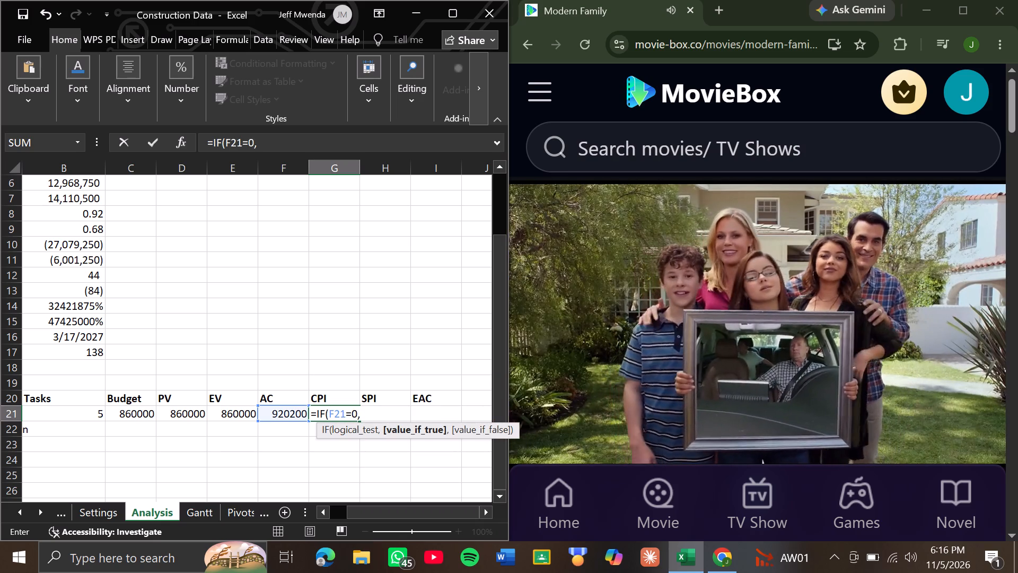
type("\"\"")
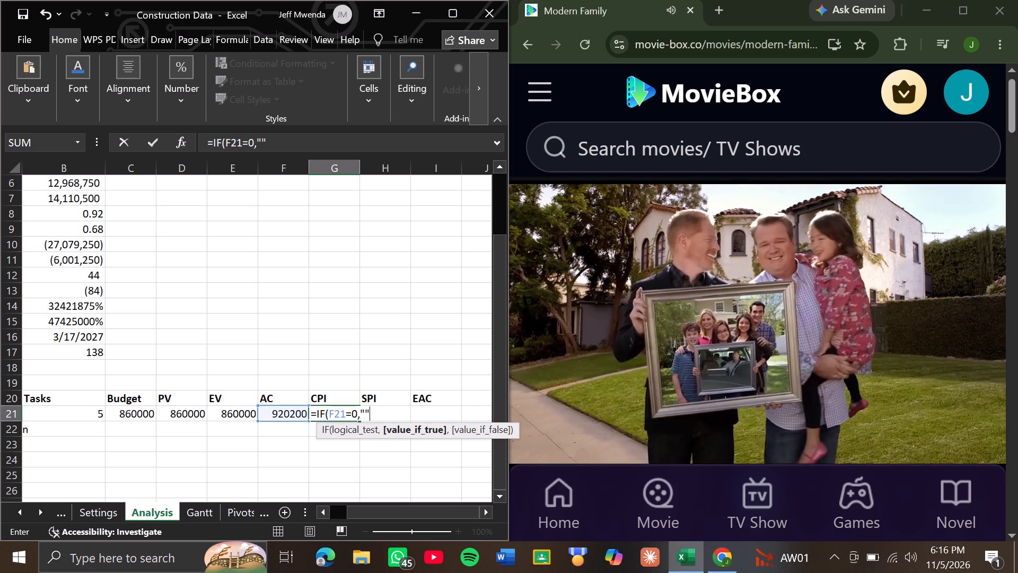
key("comma")
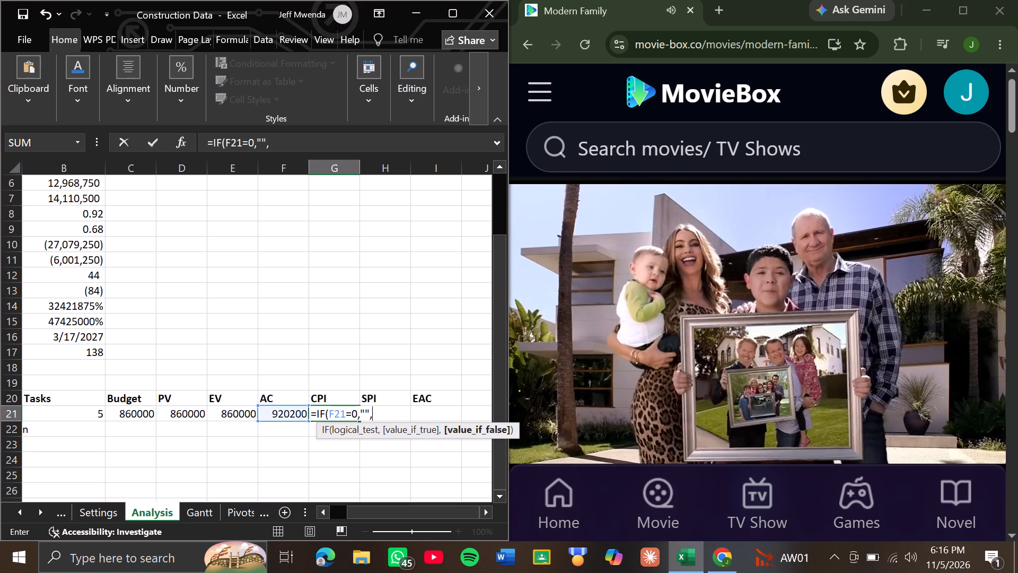
key("e")
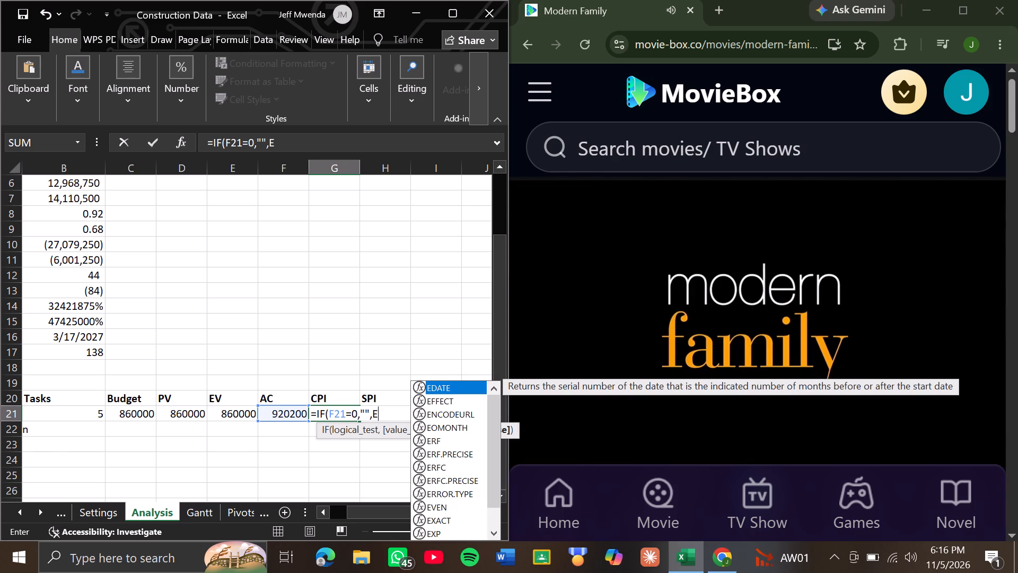
type("21")
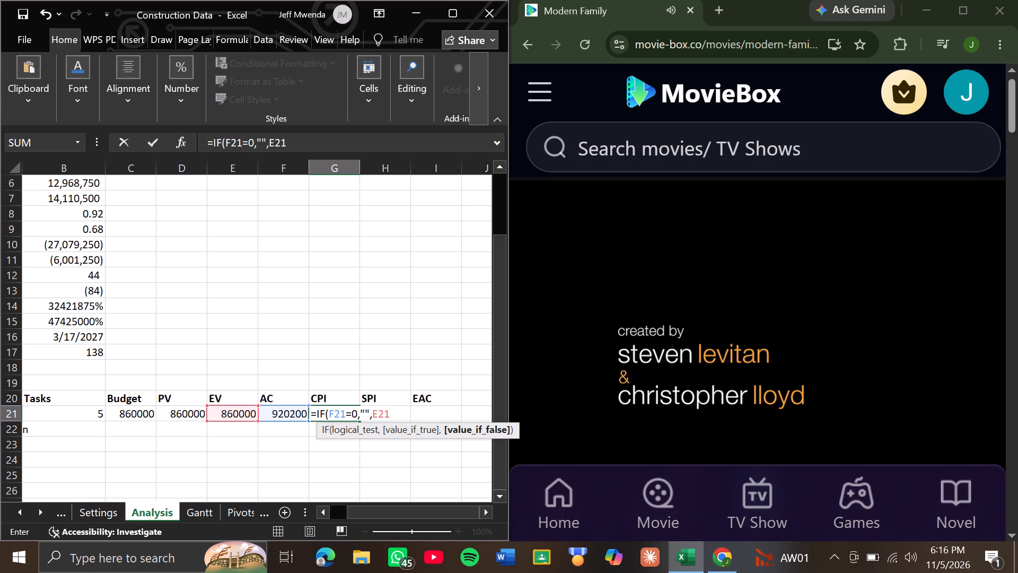
key("slash")
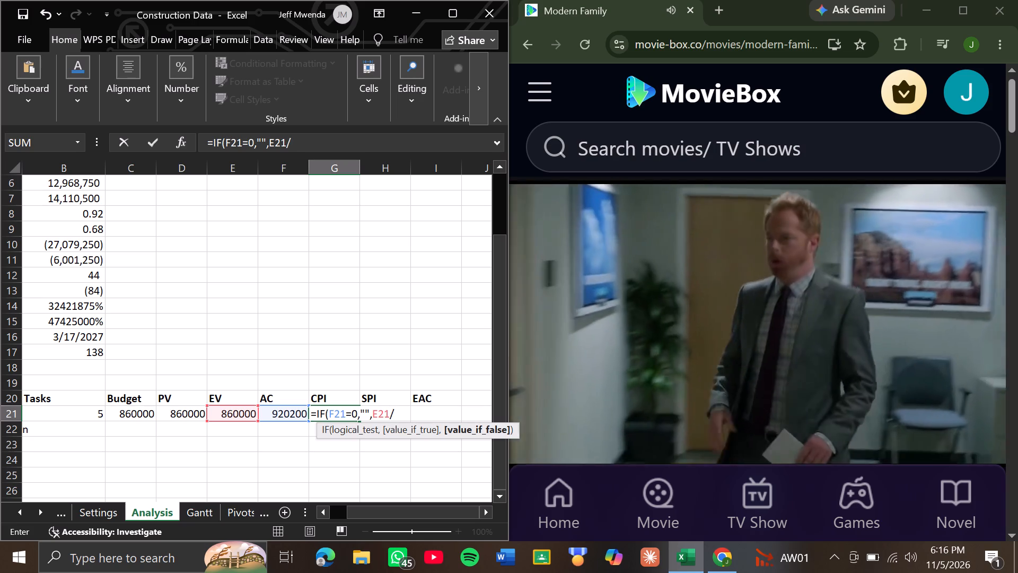
type("F21")
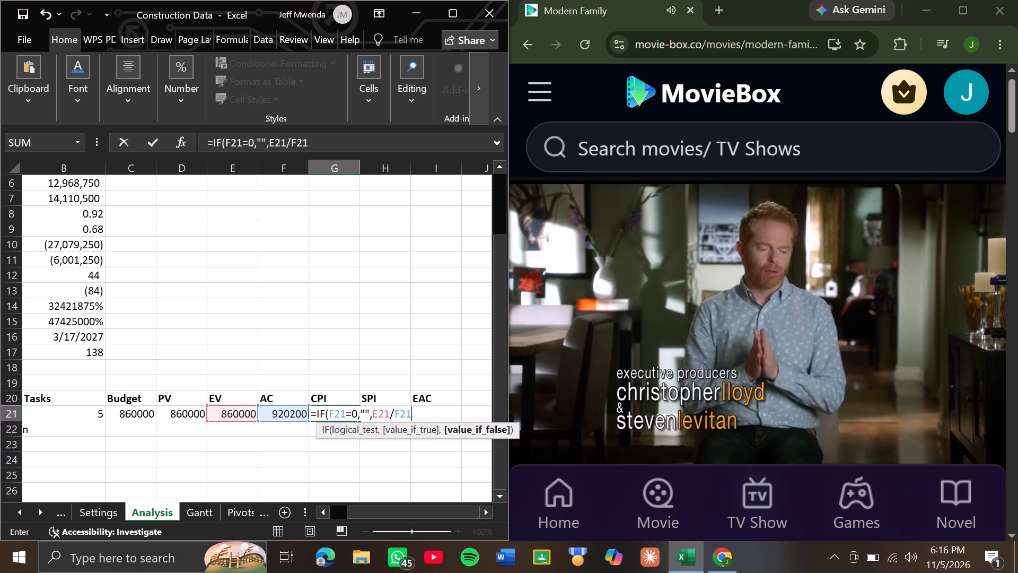
key("shift+parenright")
key("Return")
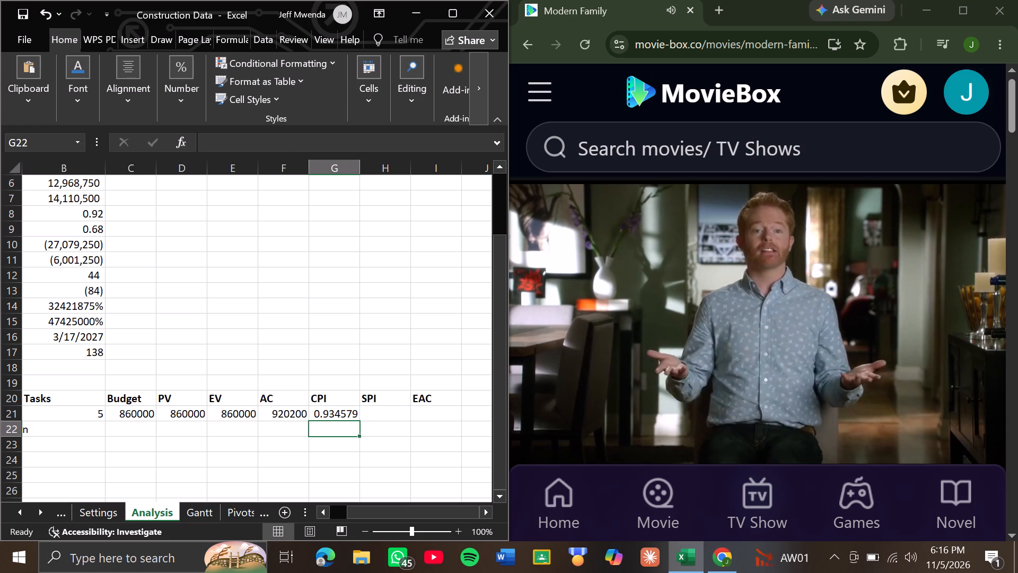
Enter the Site Preparation SPI formula =IF(D21=0,"",E21/D21) in H21.
key("Up")
key("Right")
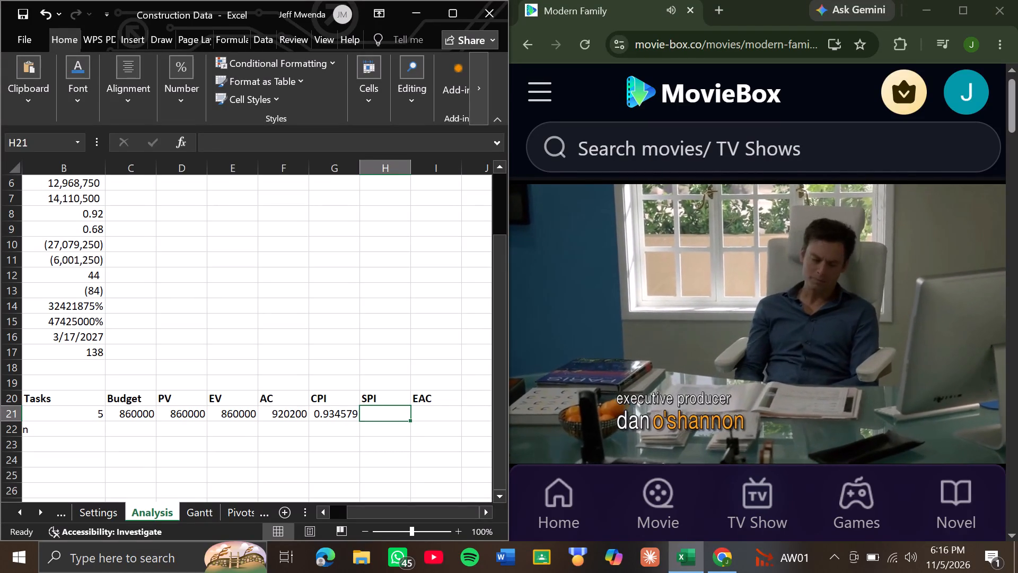
key("equal")
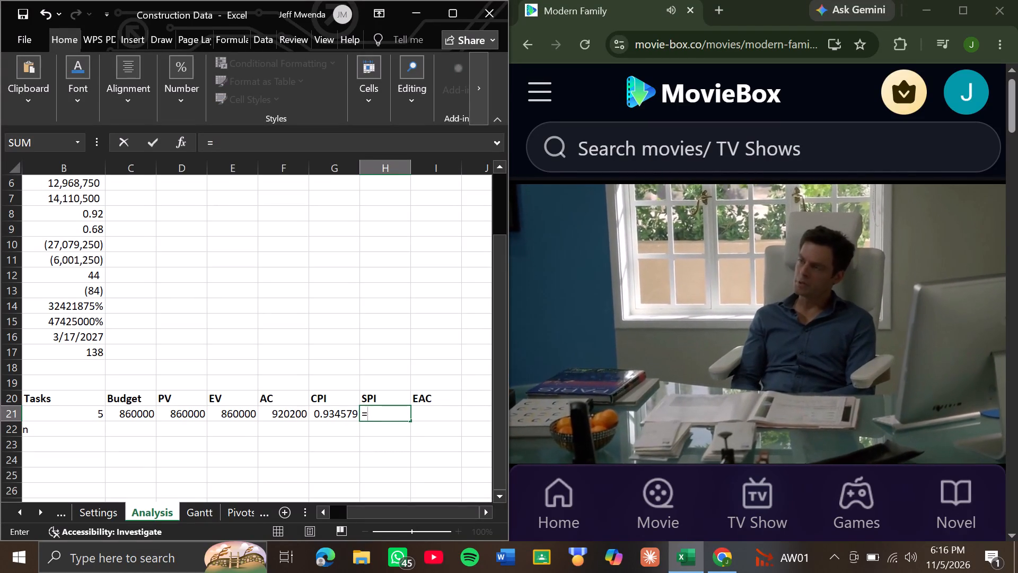
type("IF")
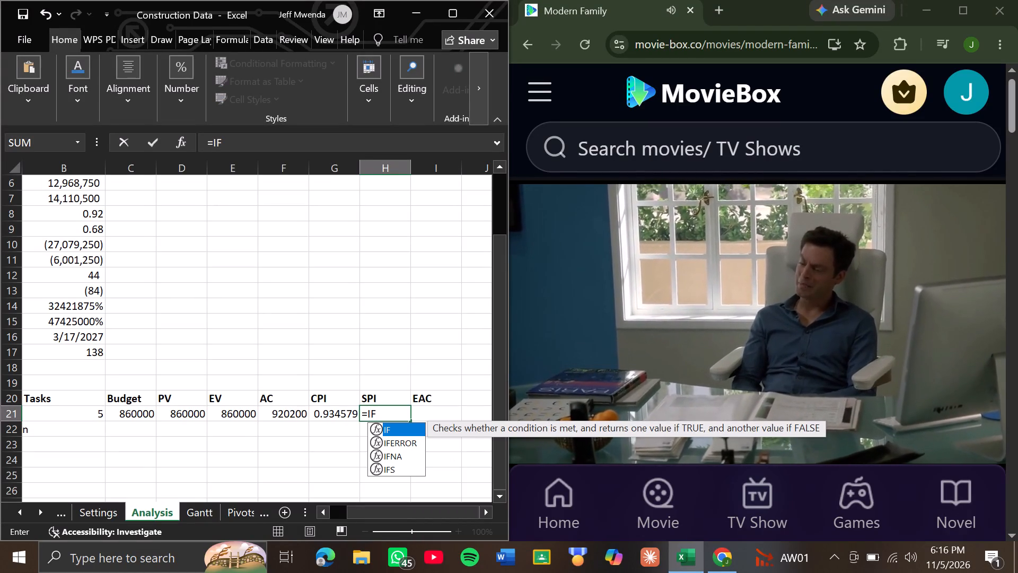
key("Tab")
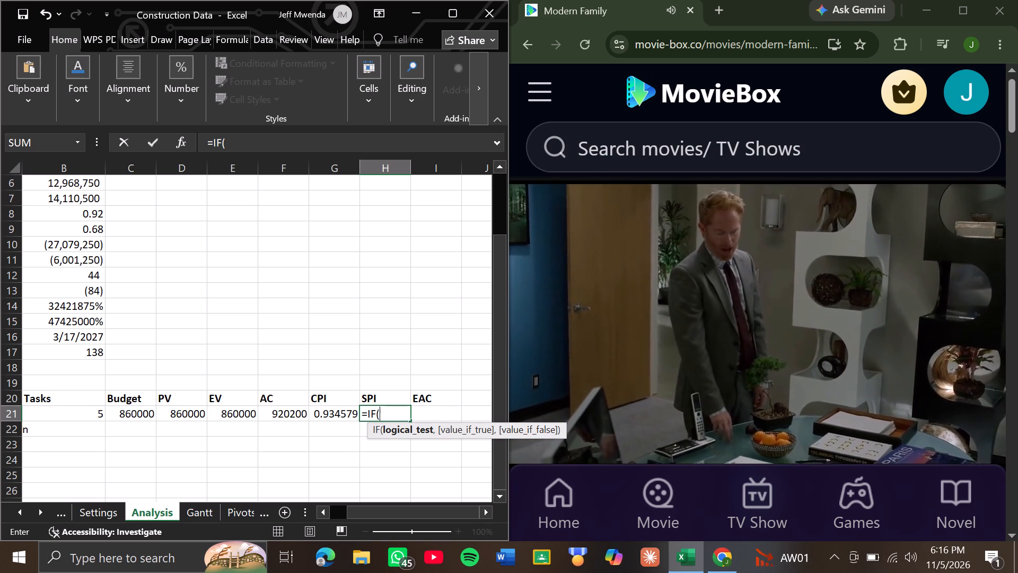
key("d")
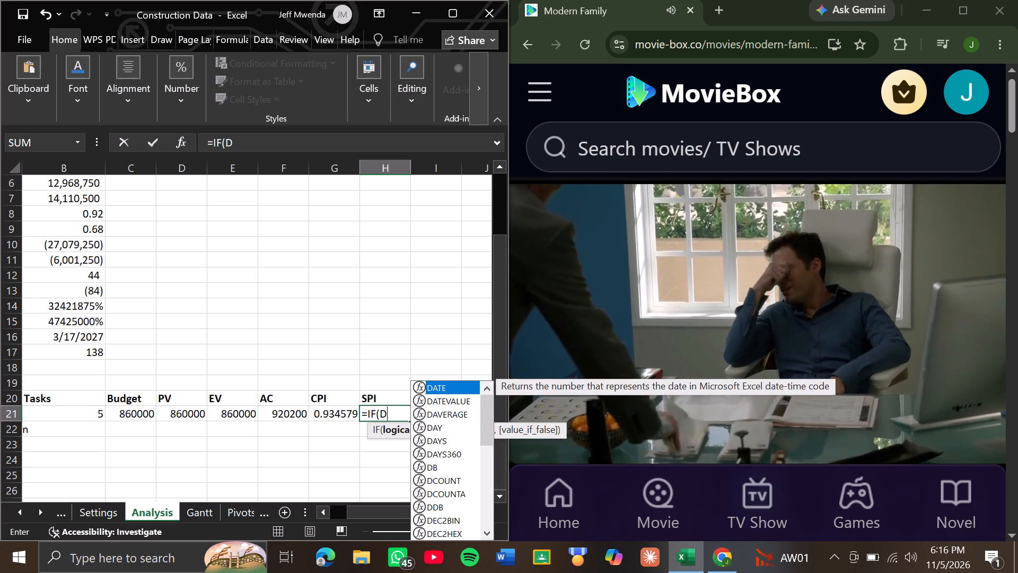
type("21")
key("equal")
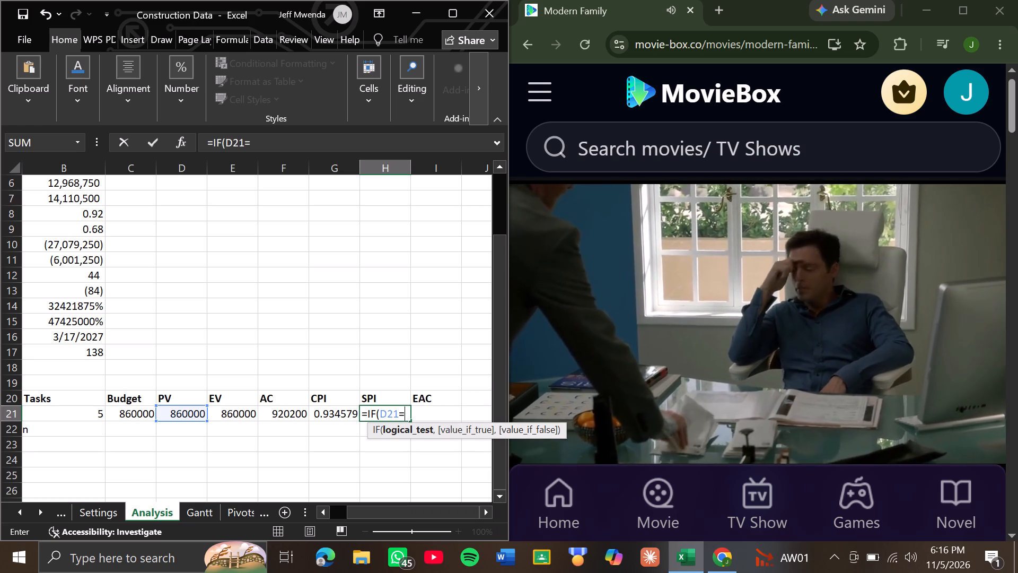
key("0")
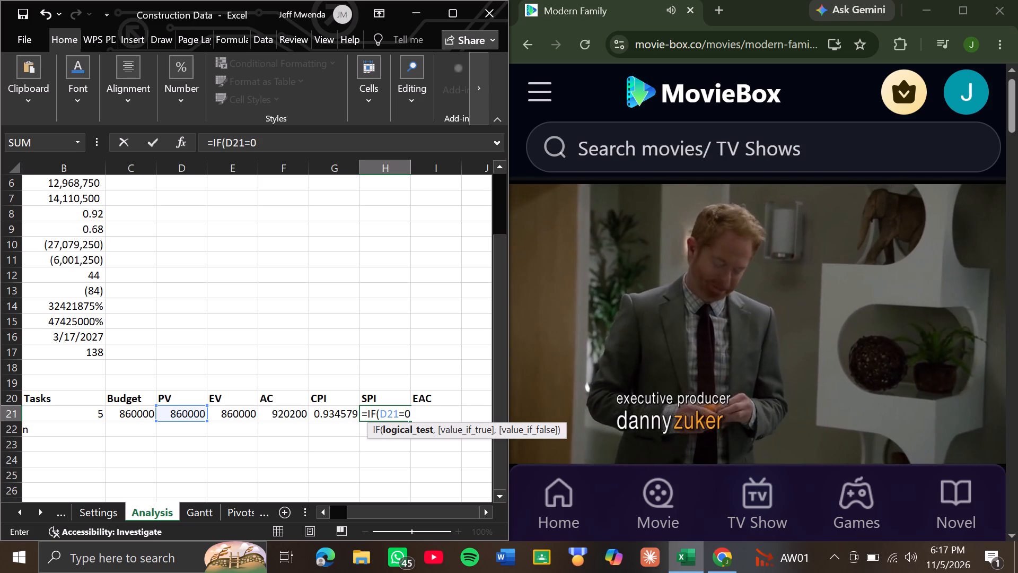
key("comma")
type("\"\"")
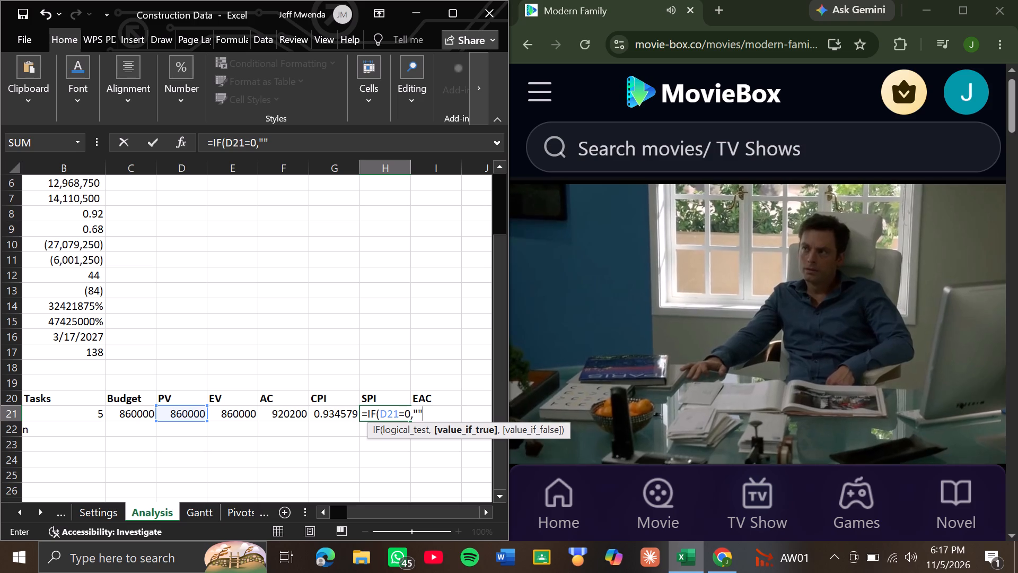
key("comma")
type("E21")
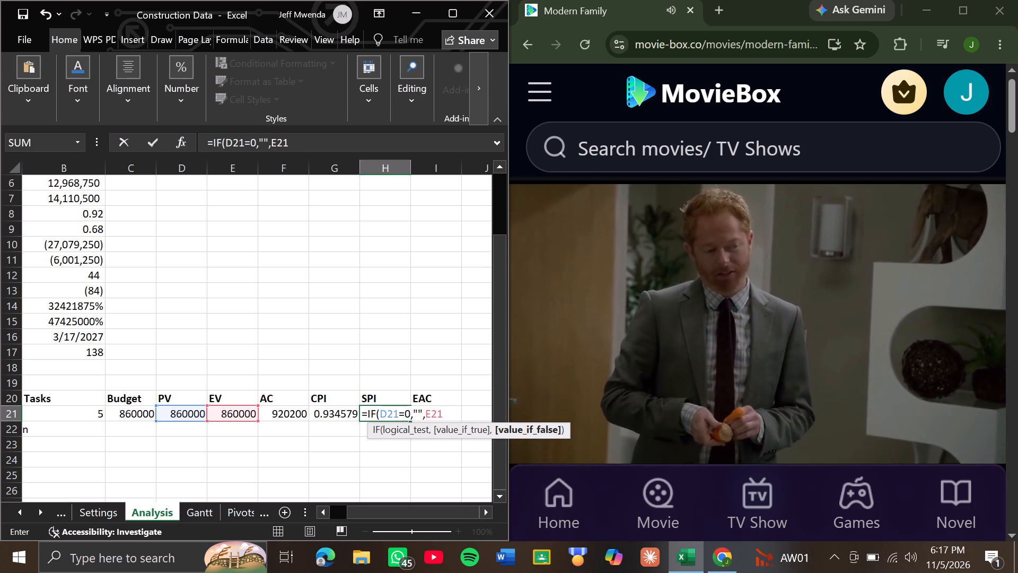
key("slash")
key("d")
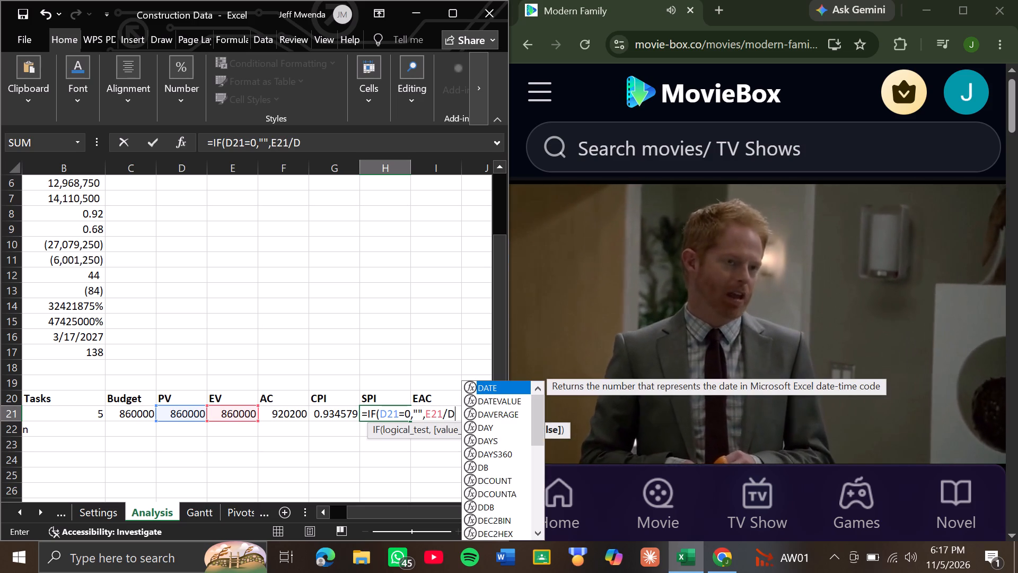
type("21")
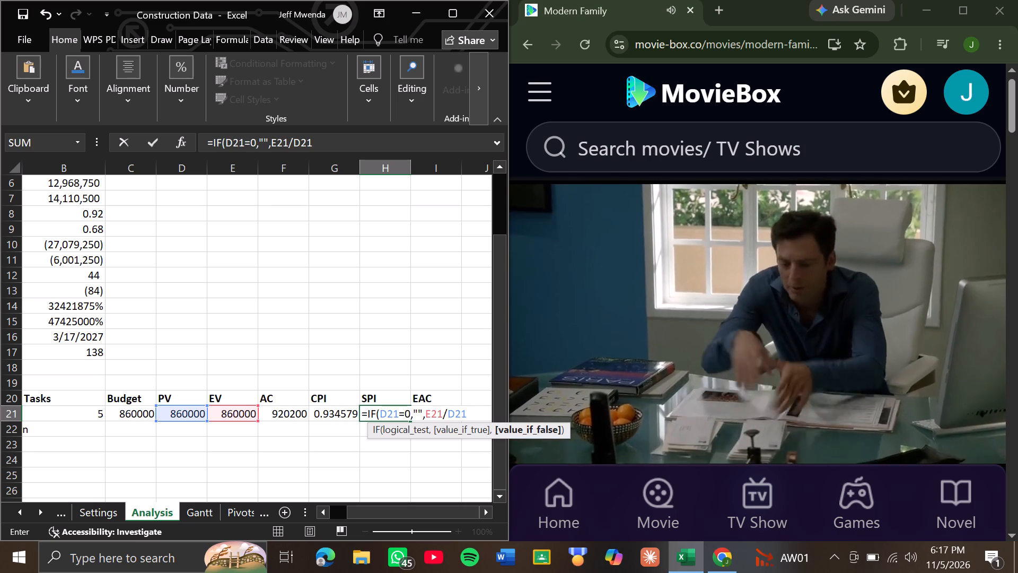
key("shift+parenright")
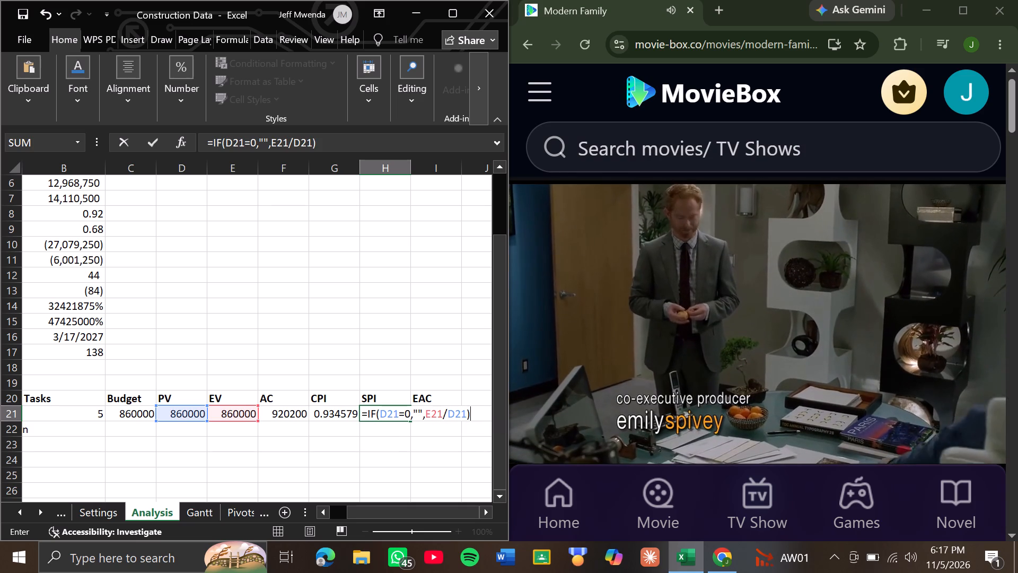
key("Return")
Write the Site Preparation EAC formula in I21, starting with =IF(OR(E21=0,F21=0),C21*F21/E21.
key("Up")
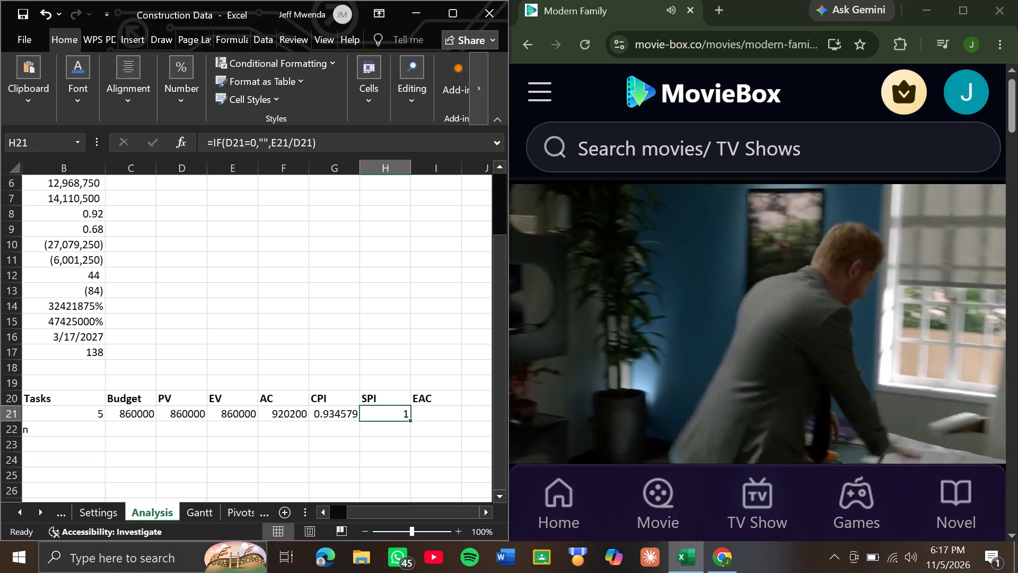
key("Right")
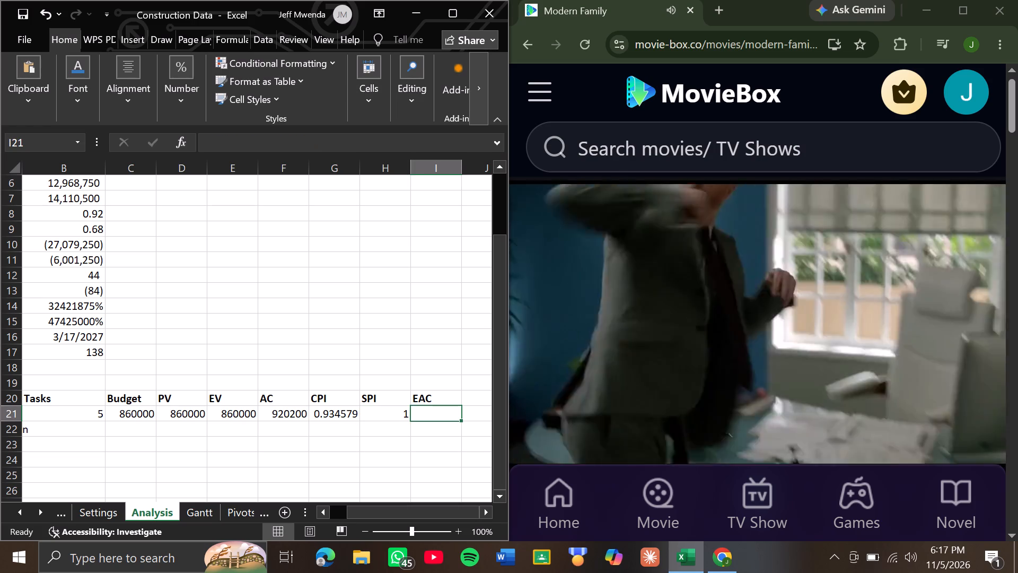
key("equal")
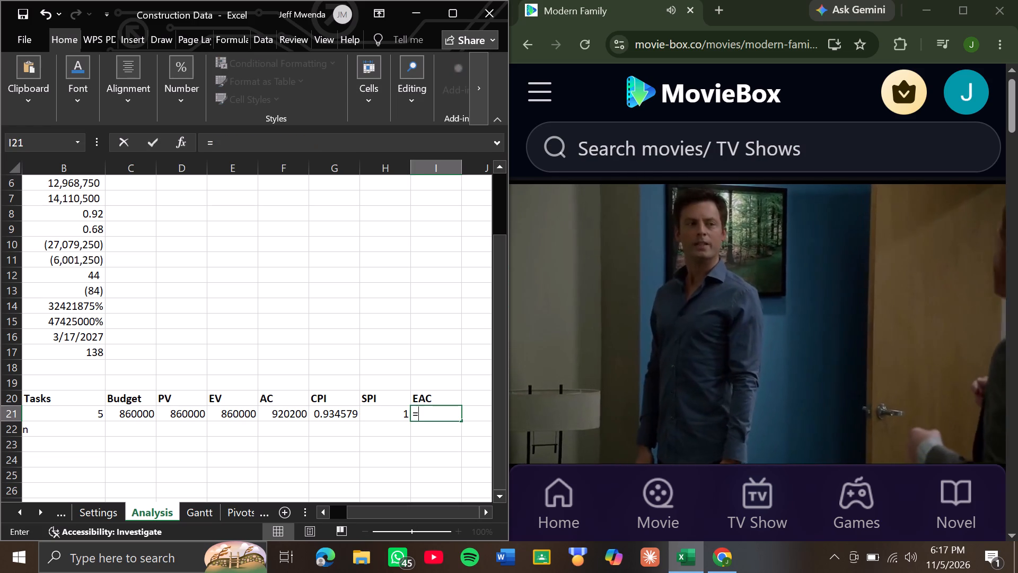
type("IF")
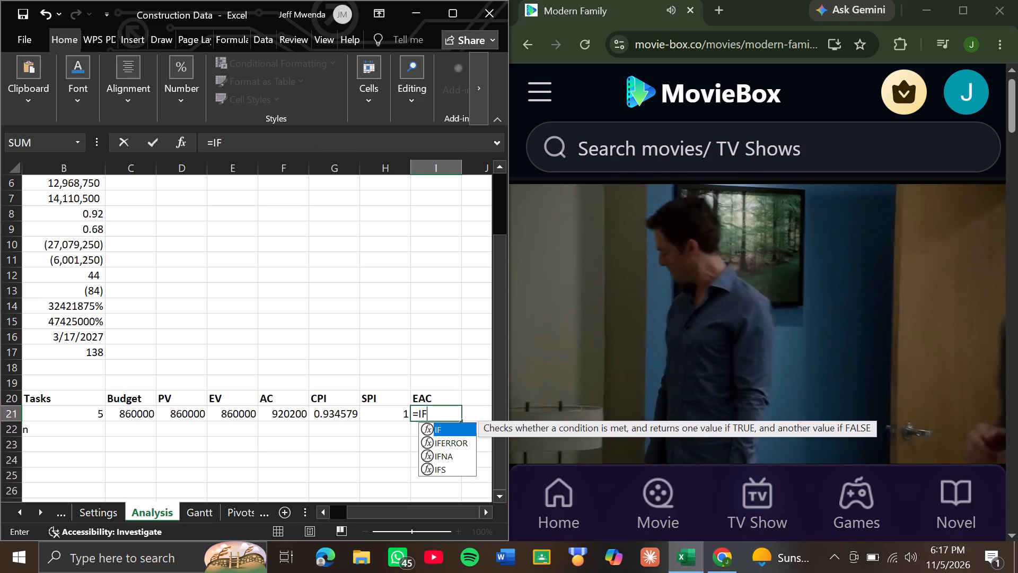
key("Tab")
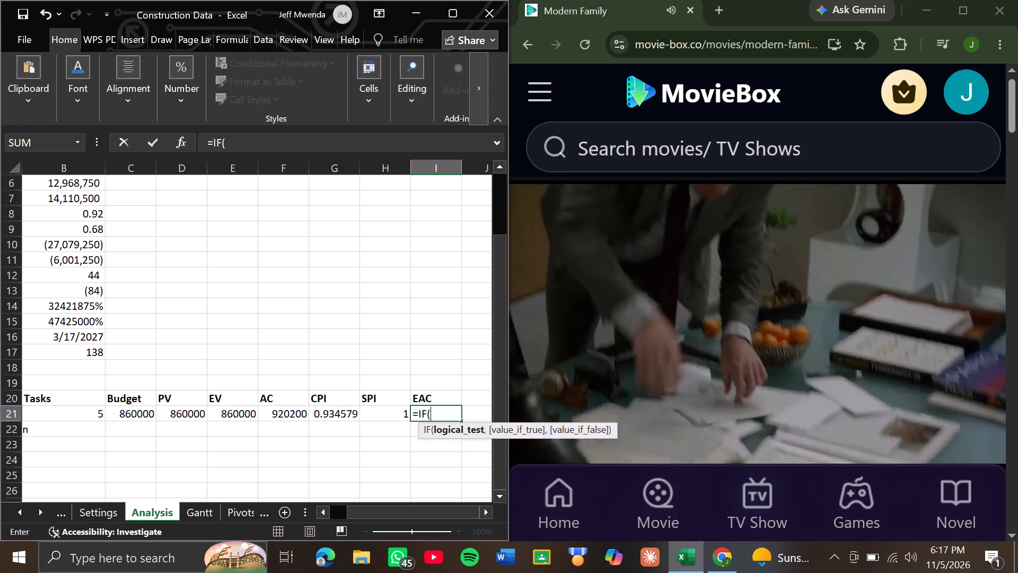
type("OR")
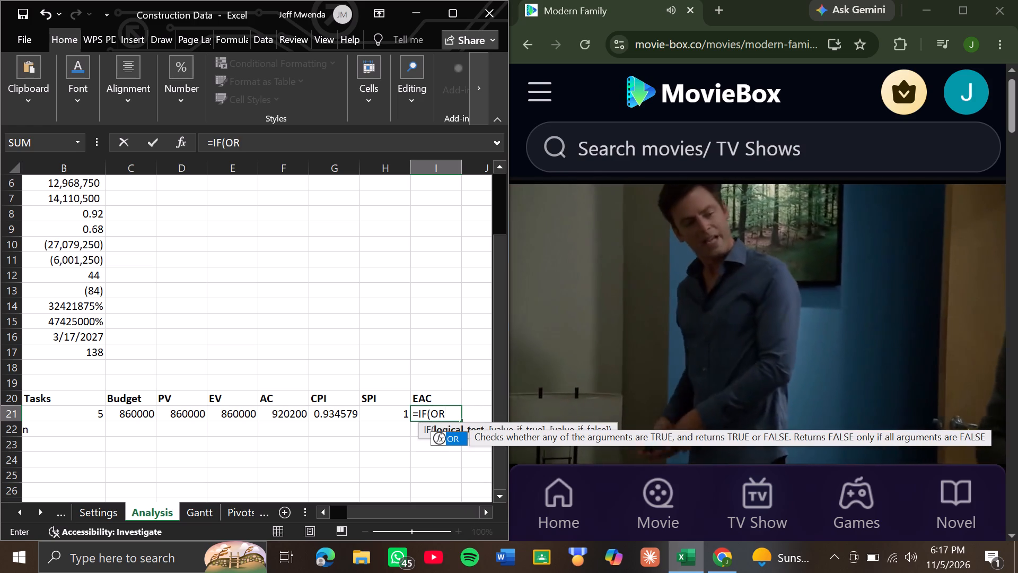
key("Tab")
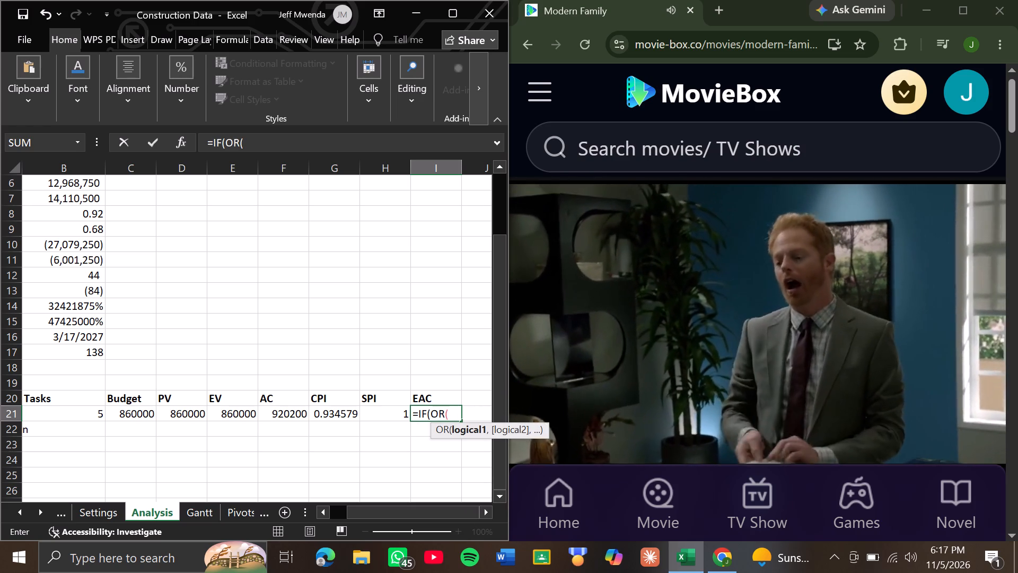
type("E21")
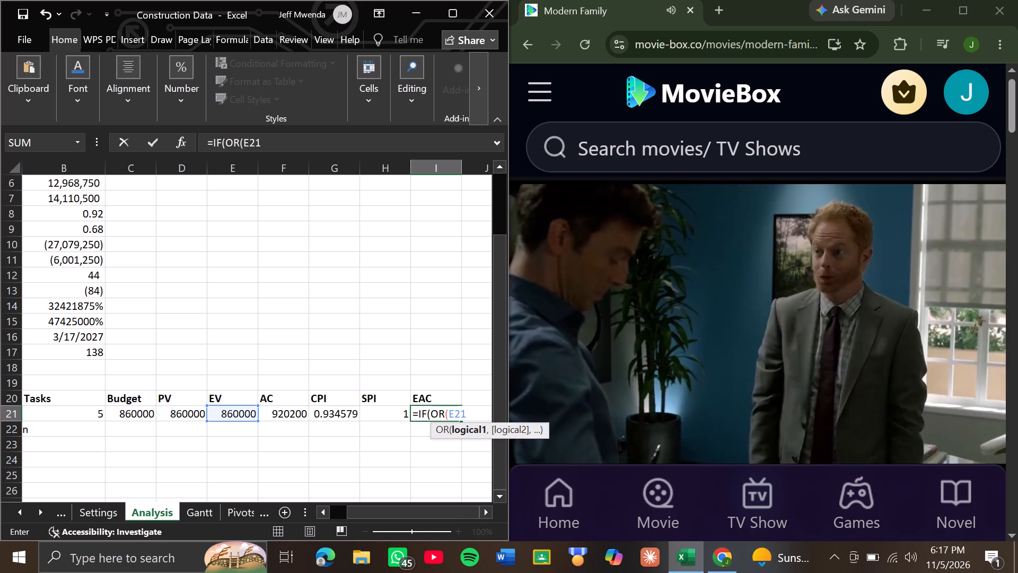
key("equal")
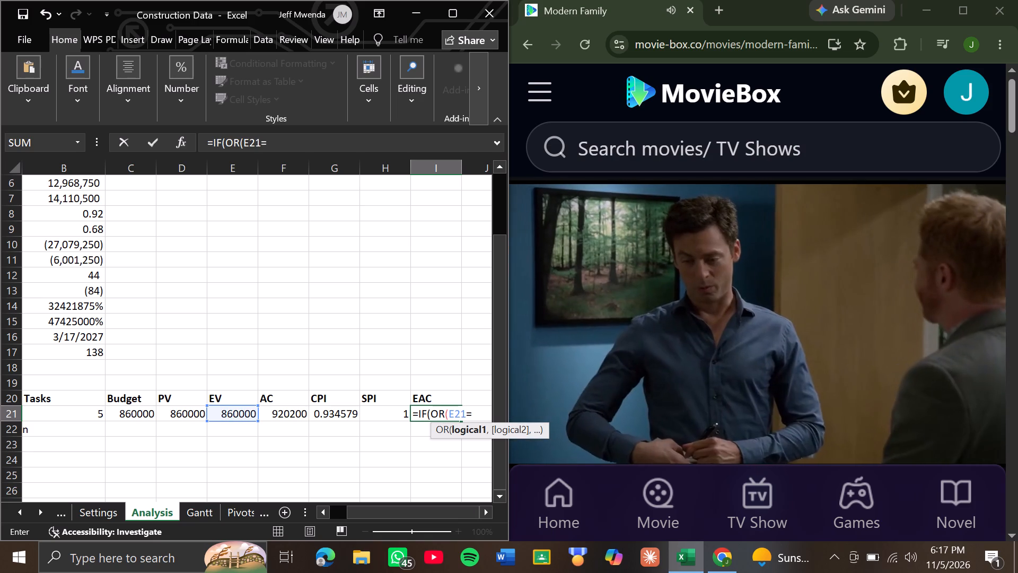
key("0")
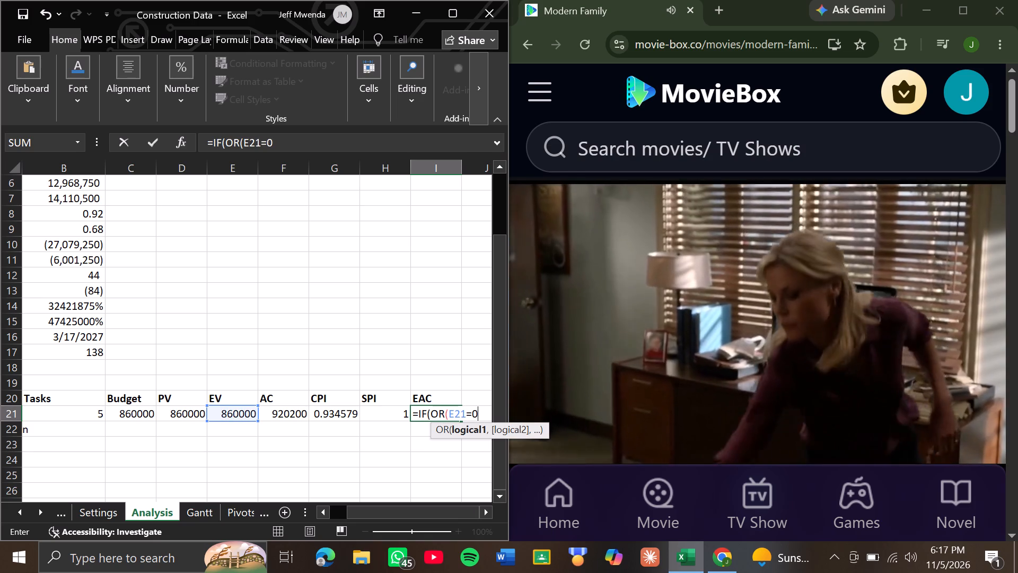
key("comma")
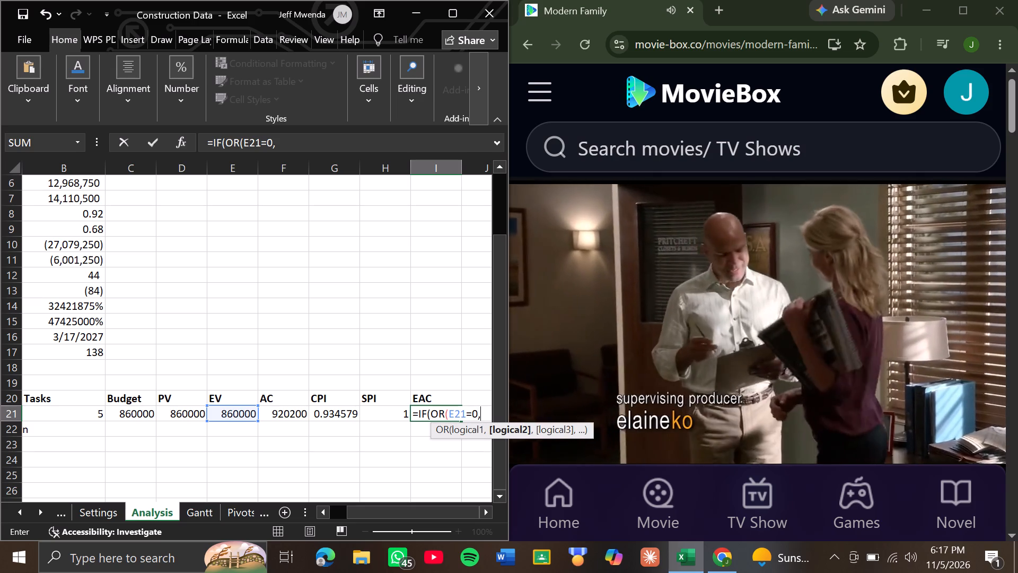
key("f")
type("21")
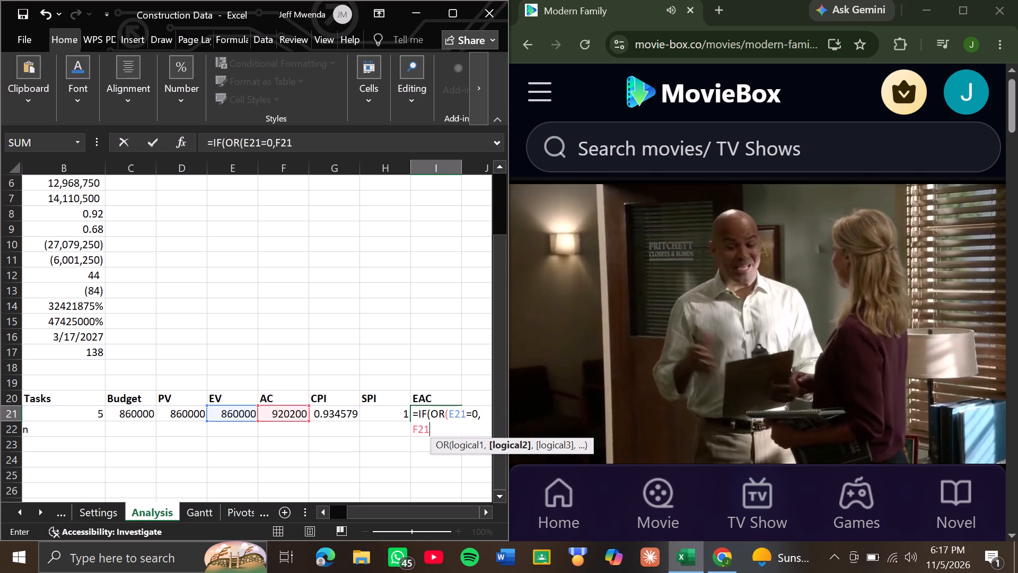
key("equal")
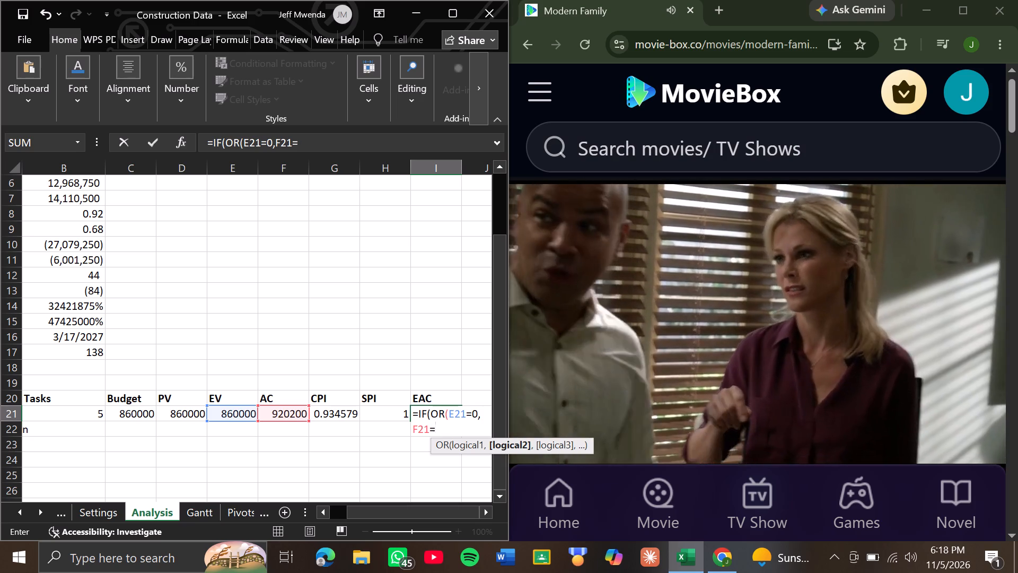
key("0")
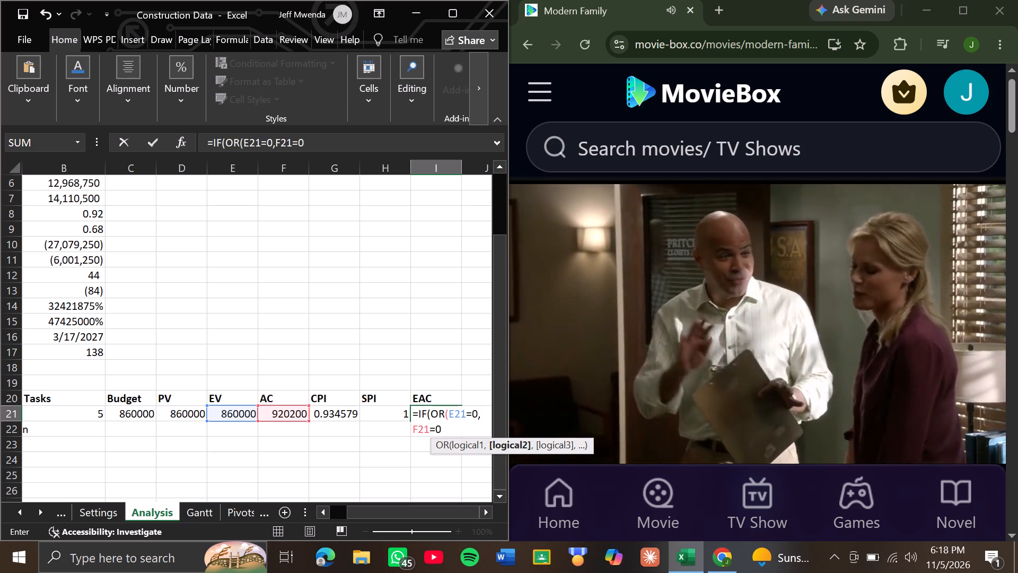
key("shift+parenright")
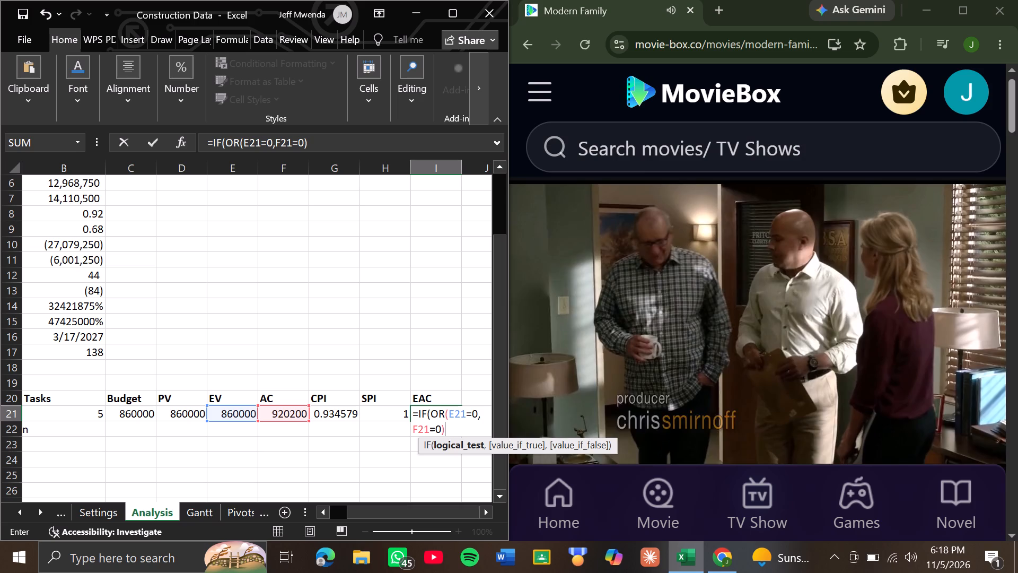
key("comma")
key("c")
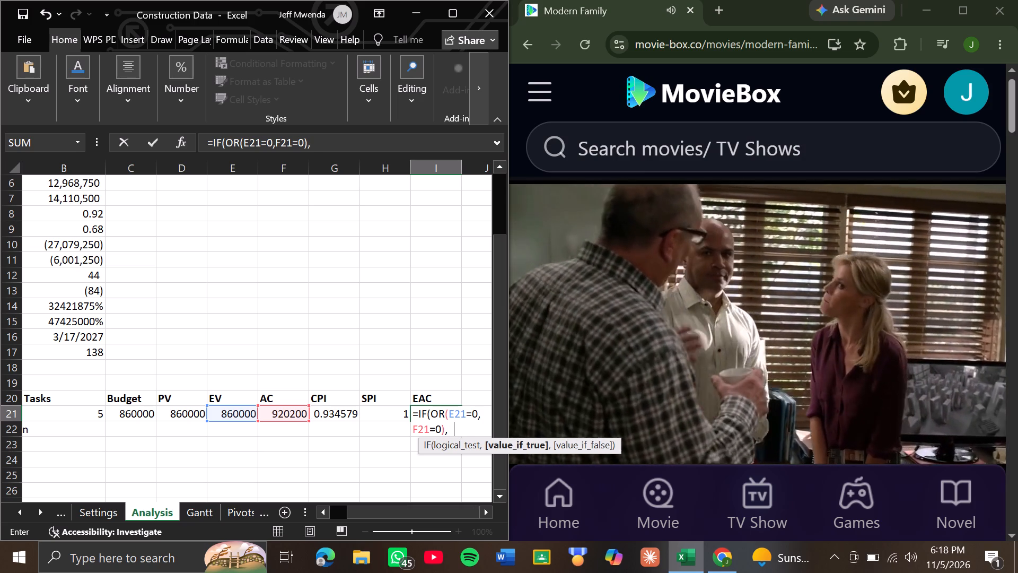
key("2")
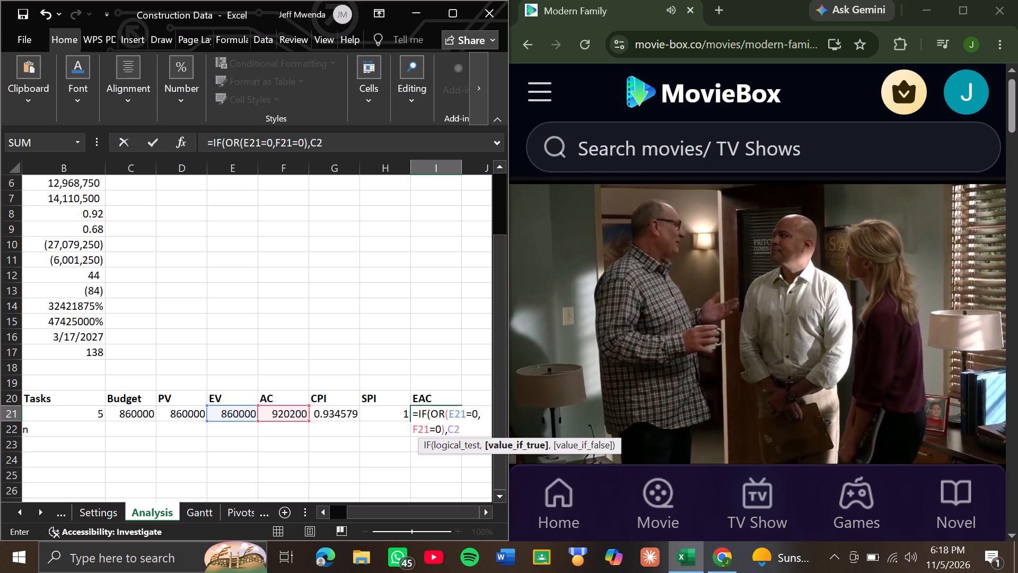
key("1")
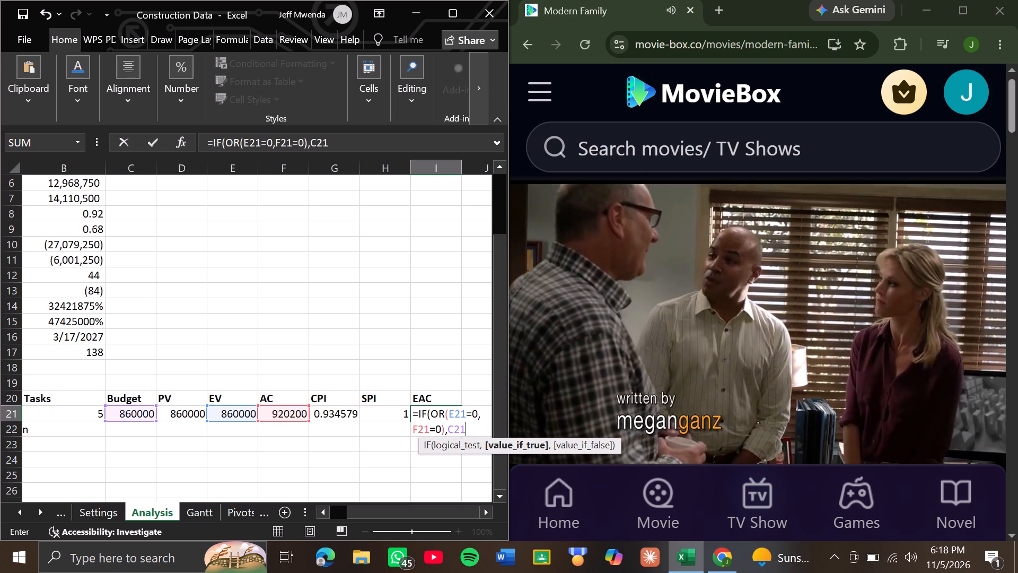
key("shift+asterisk")
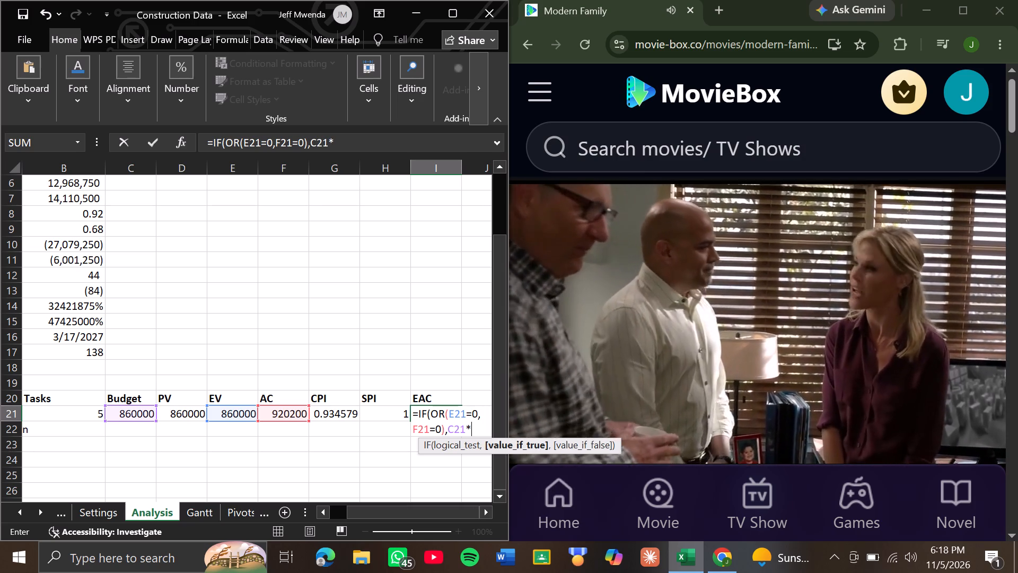
key("f")
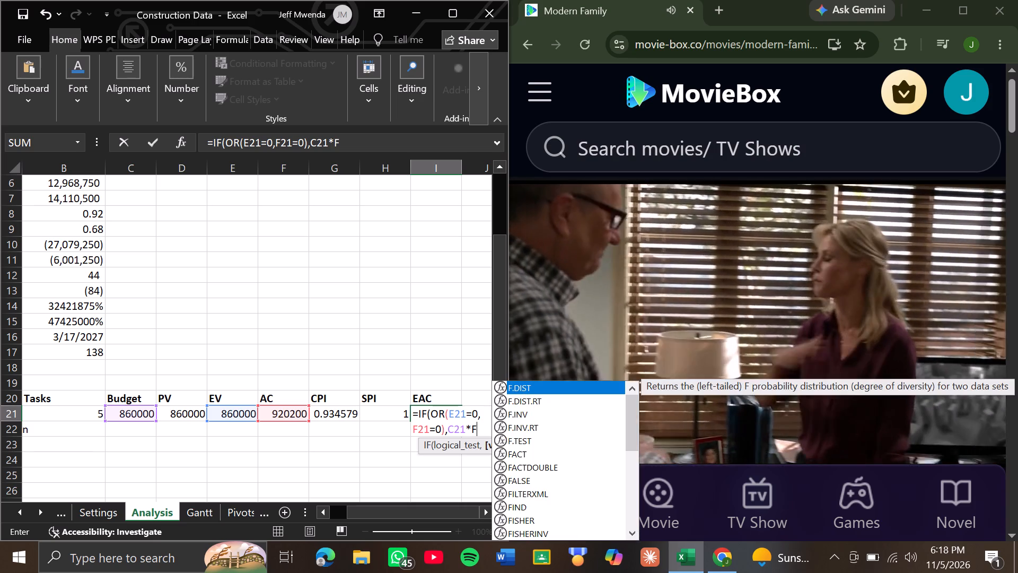
key("2")
key("1")
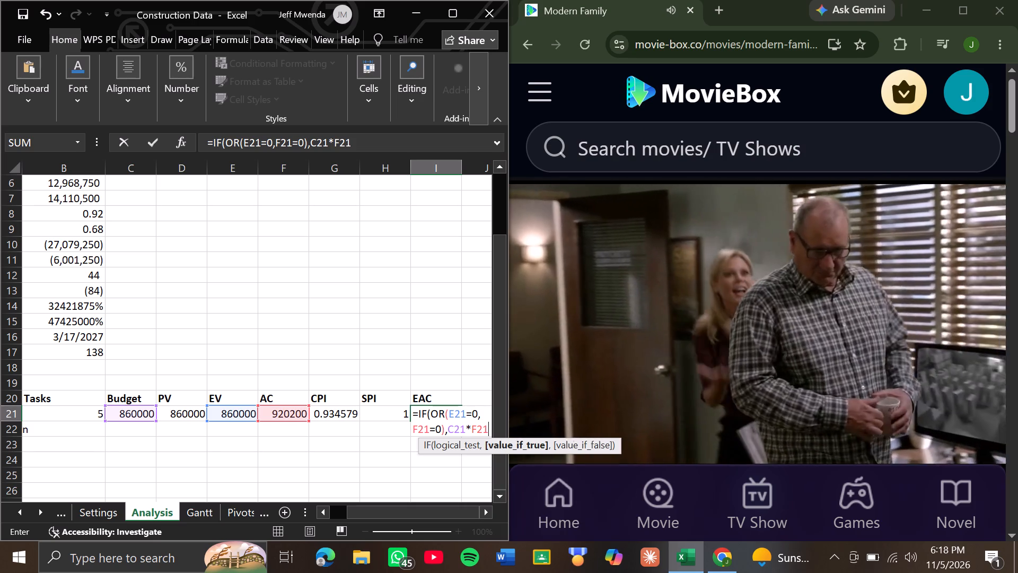
key("slash")
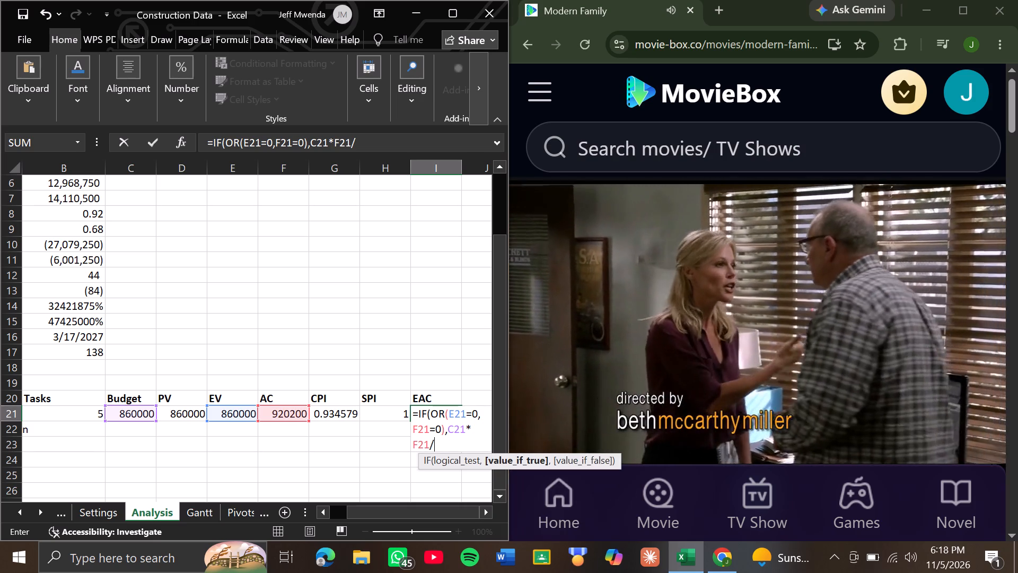
type("E21")
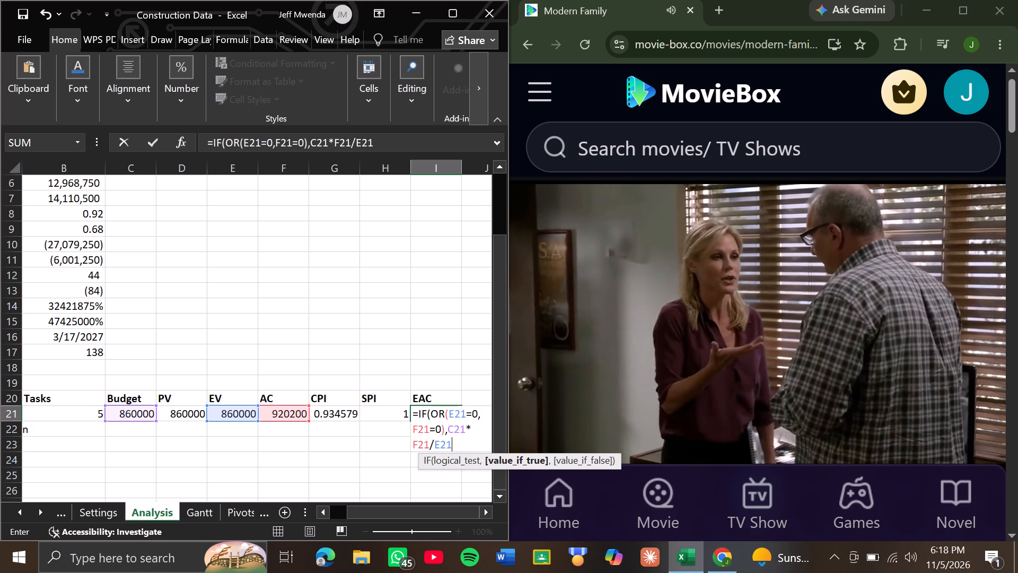
Complete the Site Preparation EAC formula in I21 as =IF(OR(E21=0,F21=0),C21*F21/E21).
key("shift+parenright")
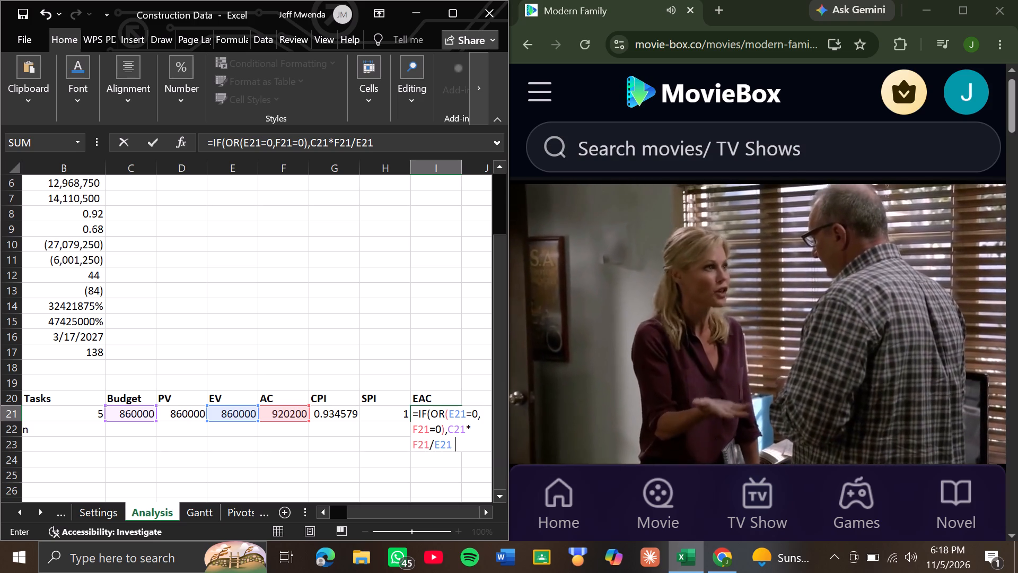
key("Return")
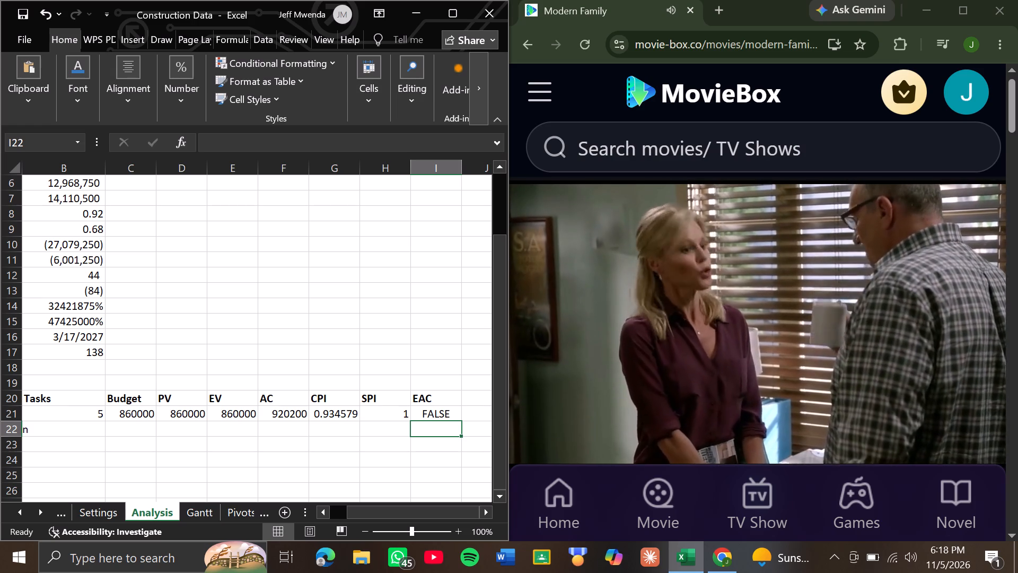
key("Up")
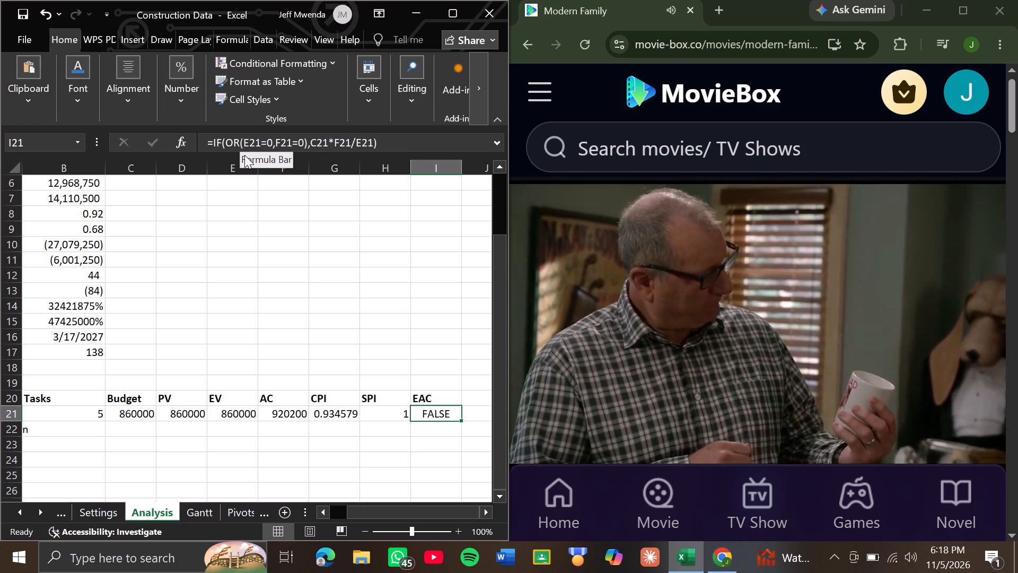
Fill the Site Preparation formulas in B21:I21 down through the Handover row, row 26.
scroll(244, 155, "down", 2)
scroll(244, 155, "down", 3, "ctrl")
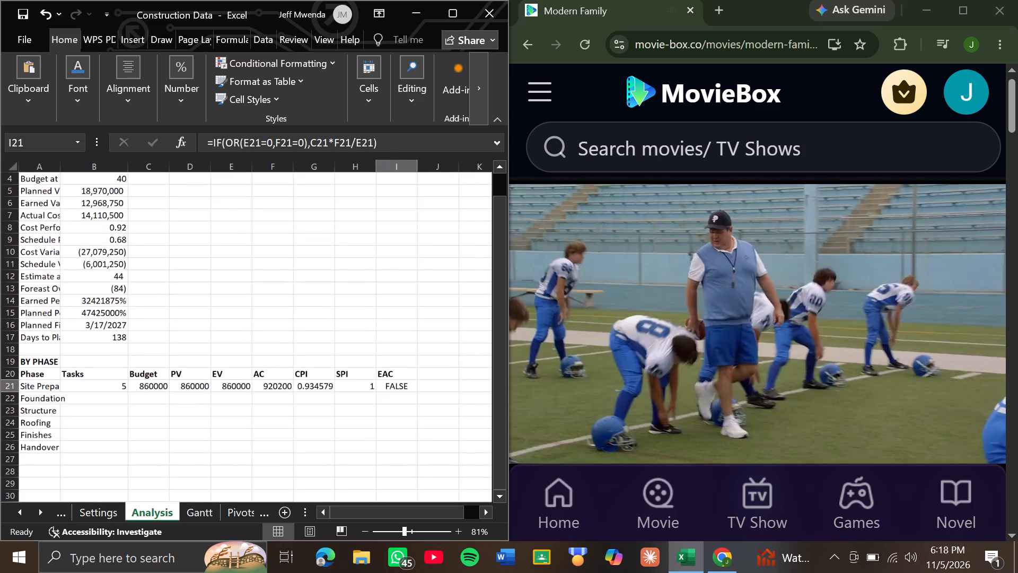
scroll(206, 334, "down", 1)
left_click_drag(112, 390, 406, 387)
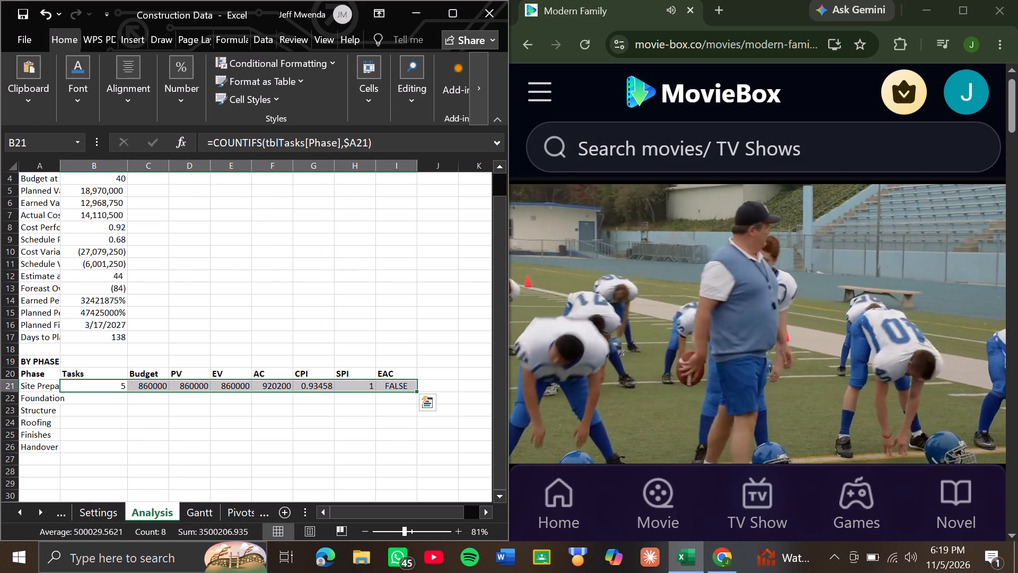
left_click_drag(417, 390, 420, 447)
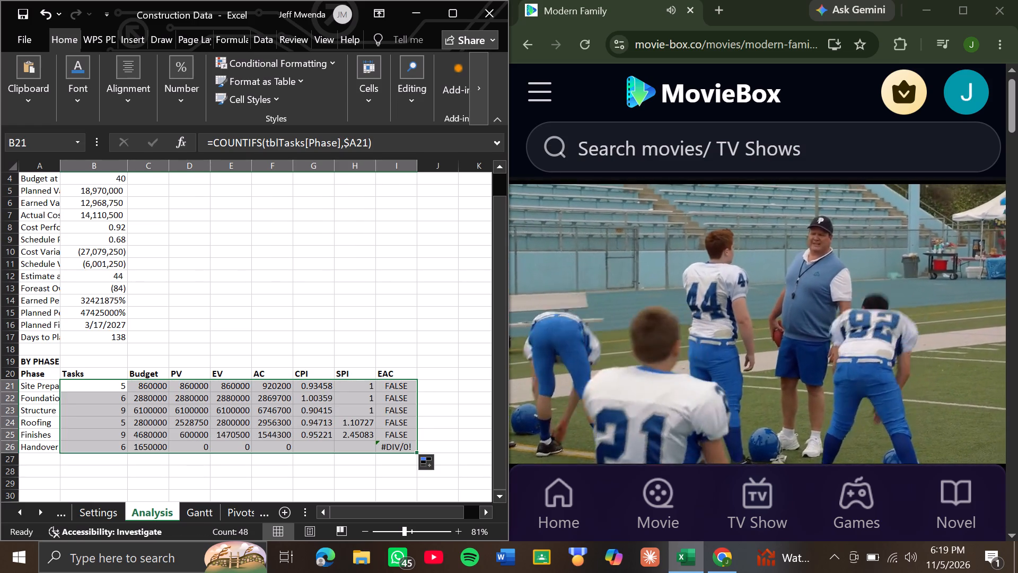
Inspect the filled CPI formulas for Finishes and Handover, and examine the error options and formula of the Handover EAC in I26.
left_click(320, 432)
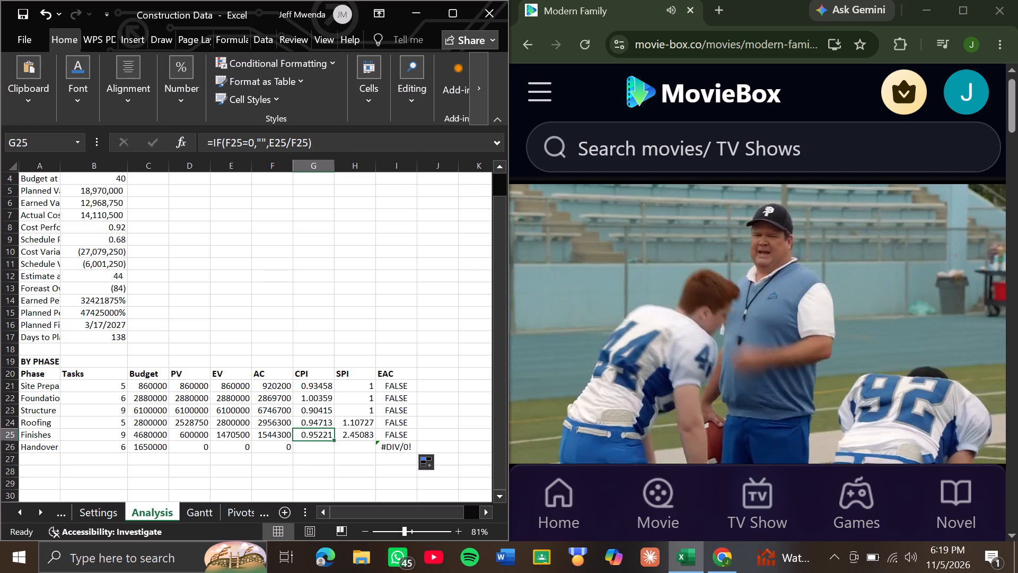
left_click(315, 448)
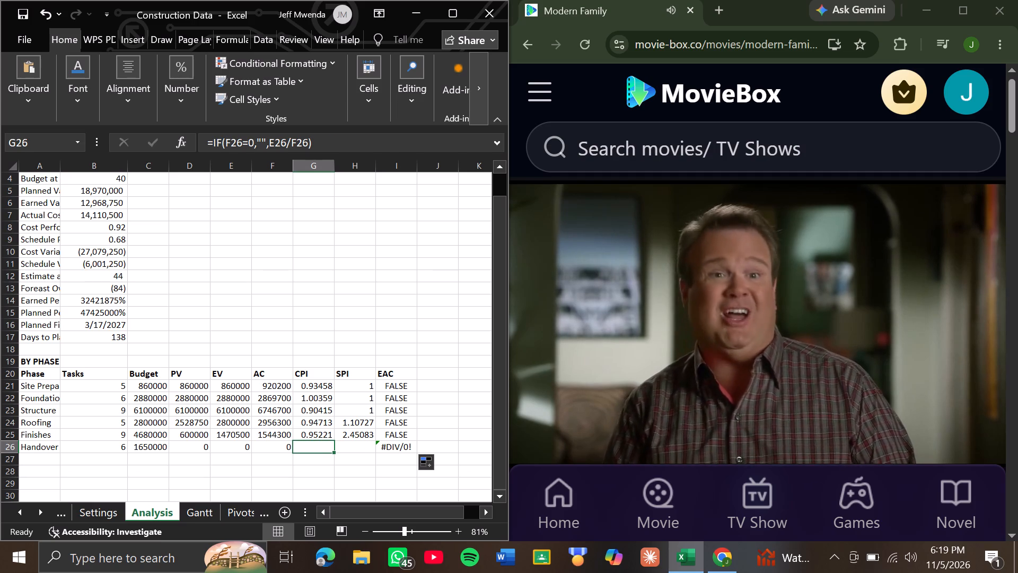
left_click(399, 450)
left_click(362, 449)
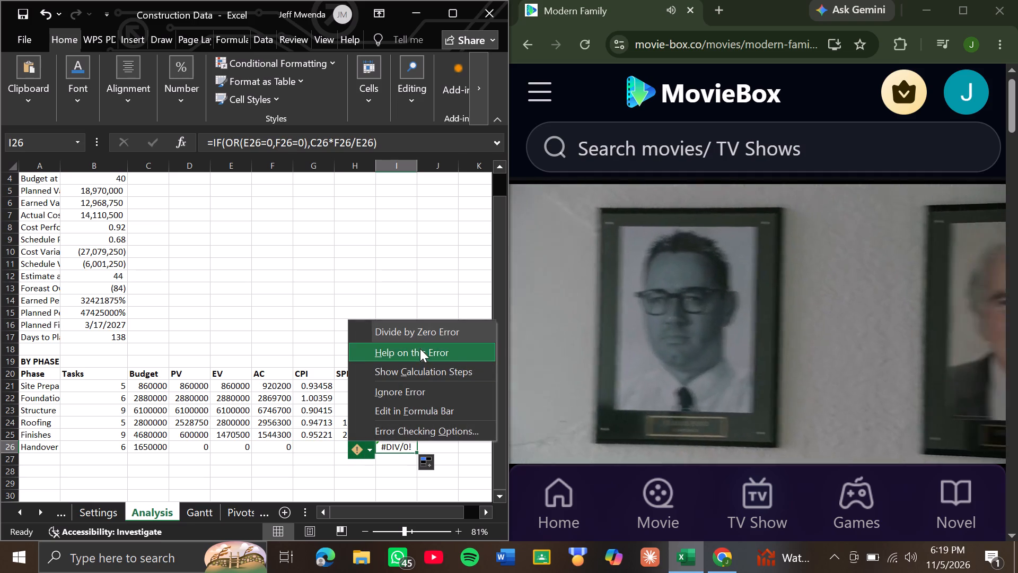
left_click(429, 339)
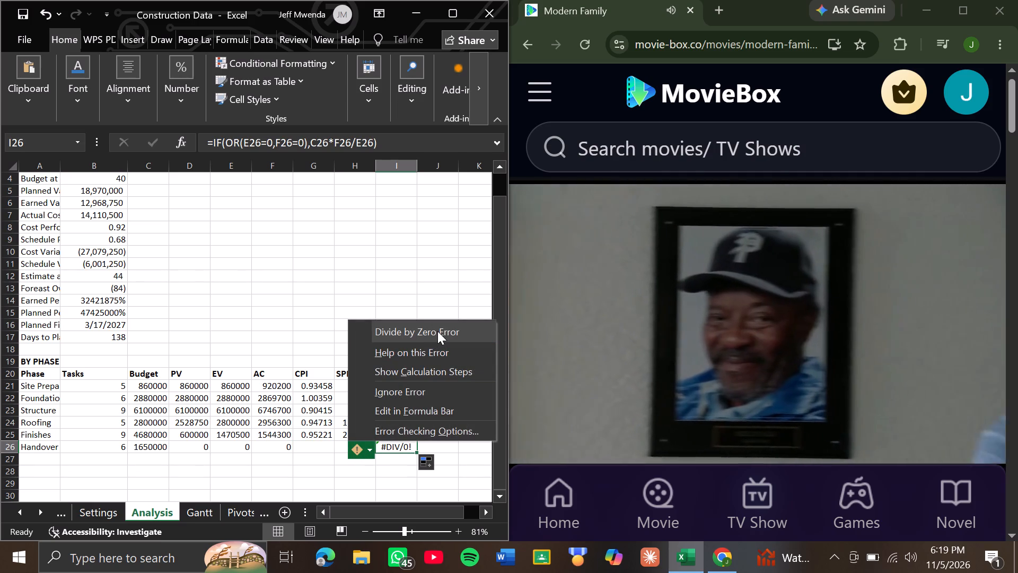
left_click(437, 331)
left_click(437, 331)
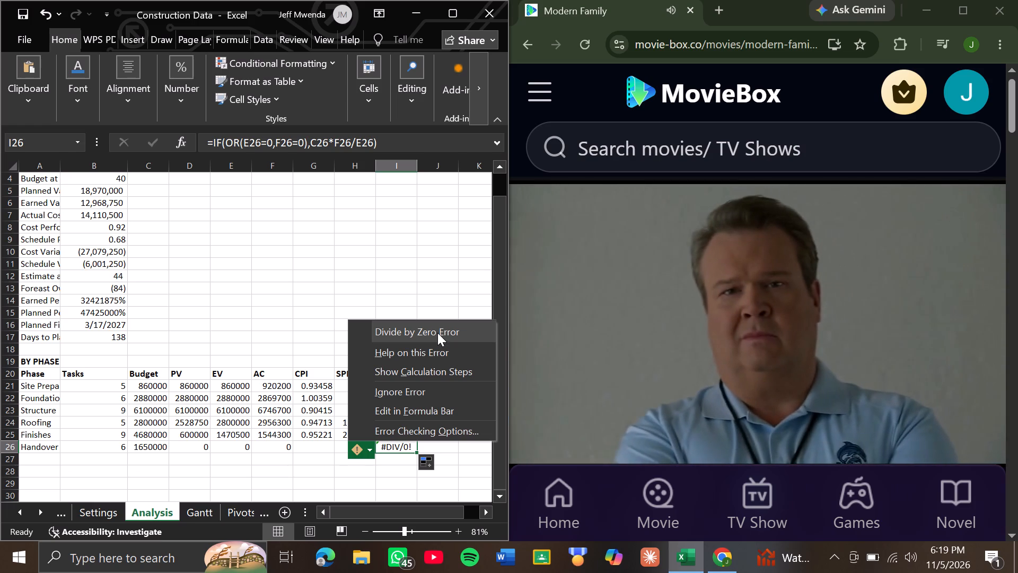
left_click(409, 402)
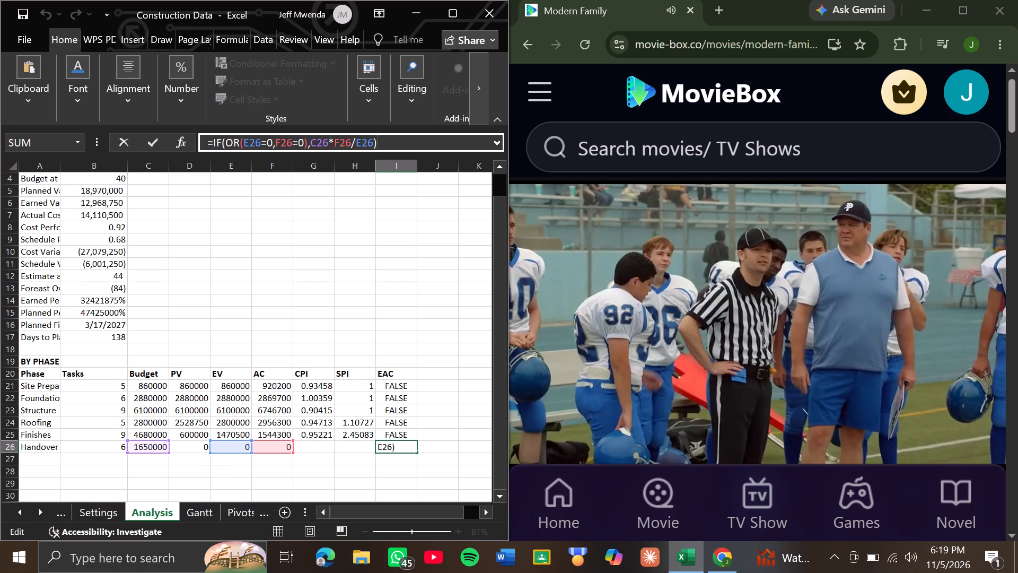
Insert C21 as the value-if-true argument in I21, giving =IF(OR(E21=0,F21=0),C21,C21*F21/E21).
left_click(402, 386)
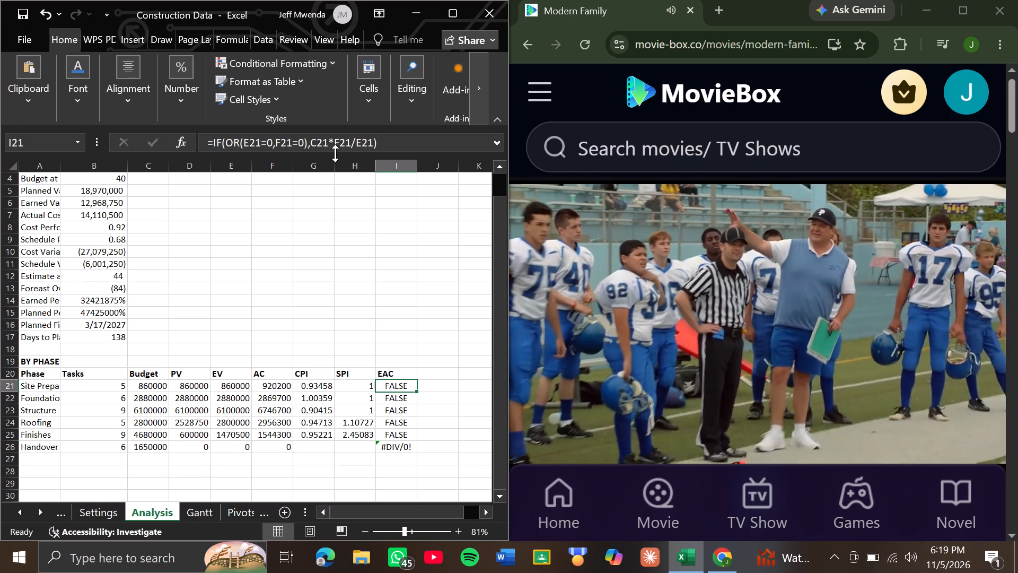
left_click(275, 139)
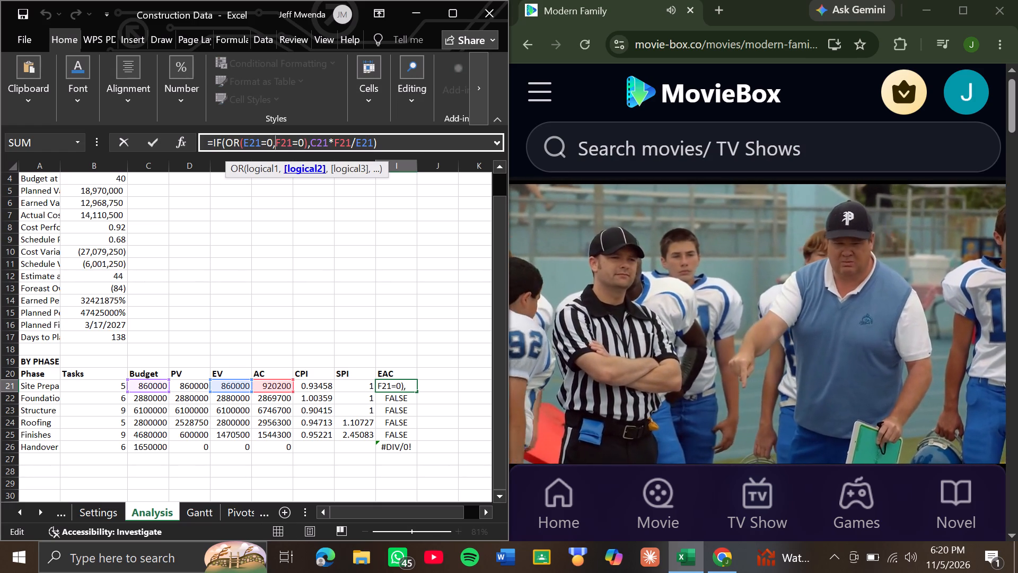
key("Right")
key("Right")
key("Right")
key("Right")
key("Right")
key("Right")
key("Right")
key("Right")
key("Right")
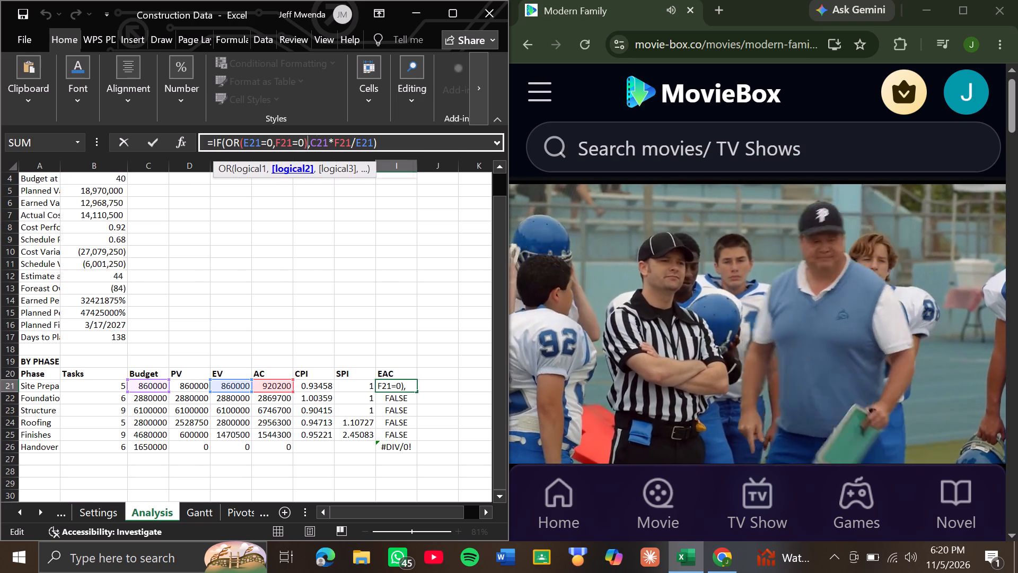
key("Left")
key("Left")
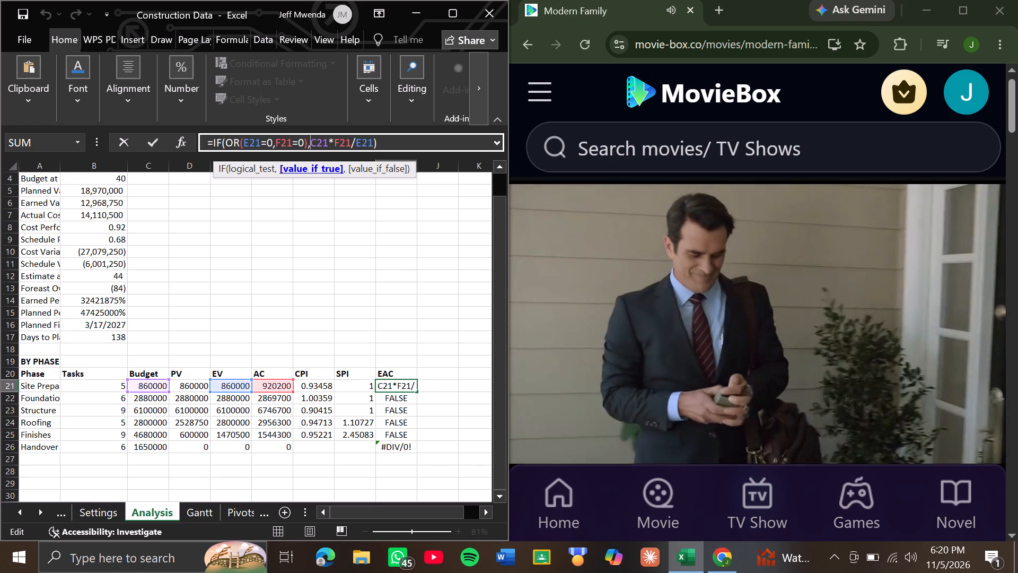
type("C21")
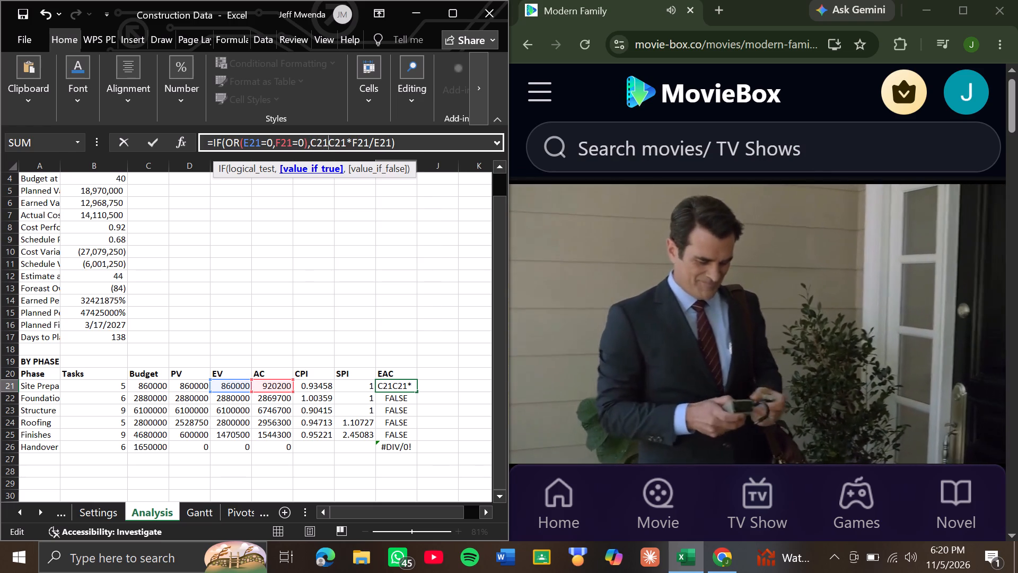
key("comma")
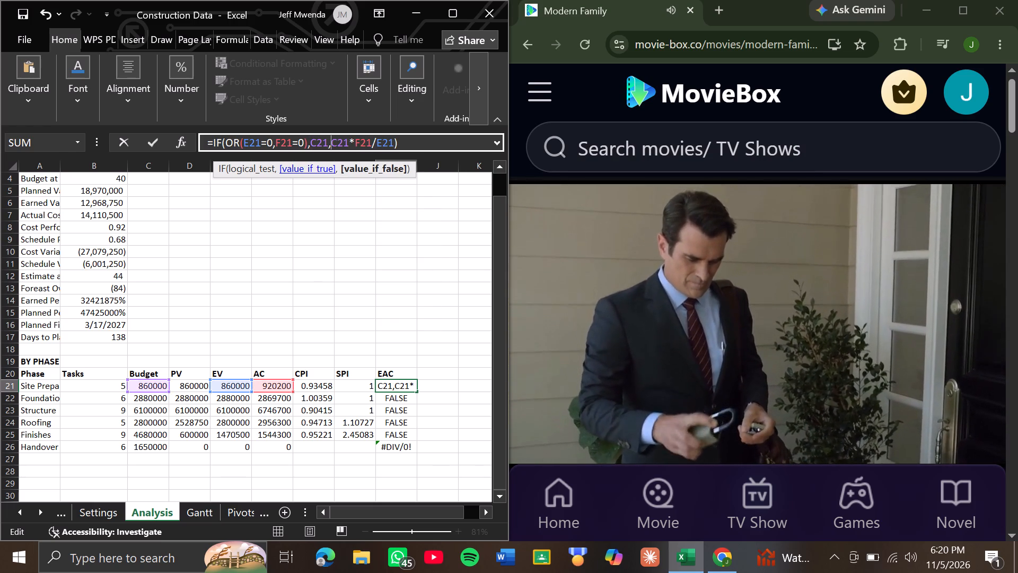
key("Return")
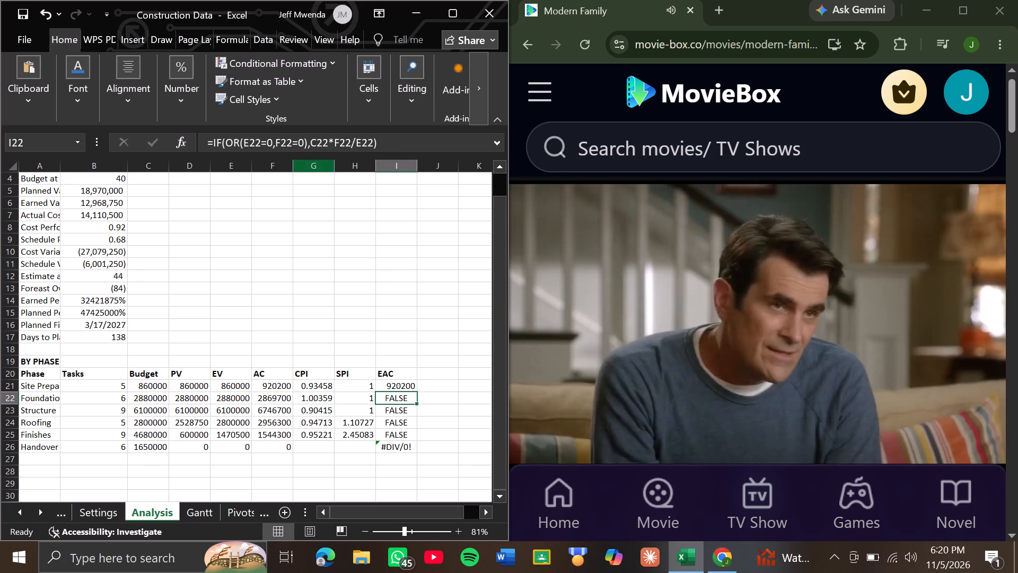
Fill the corrected EAC formula from I21 down to the Handover row in I26.
left_click(405, 387)
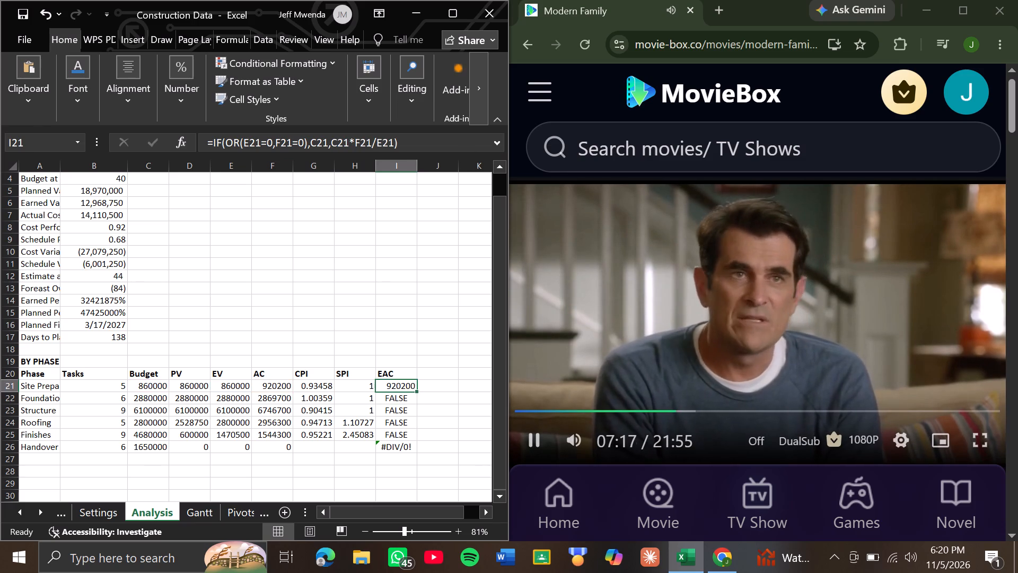
left_click_drag(416, 391, 413, 400)
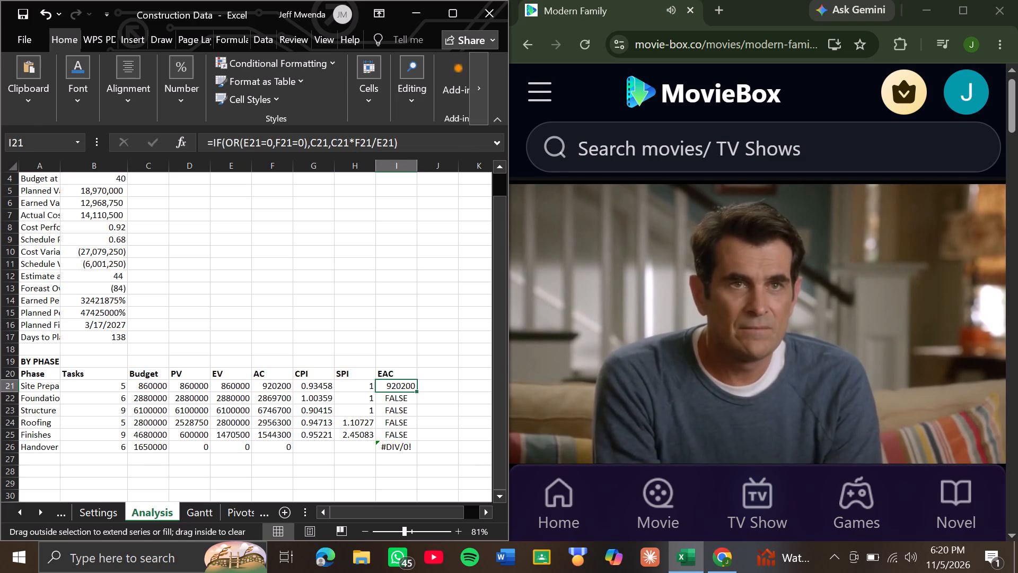
left_click_drag(413, 400, 414, 447)
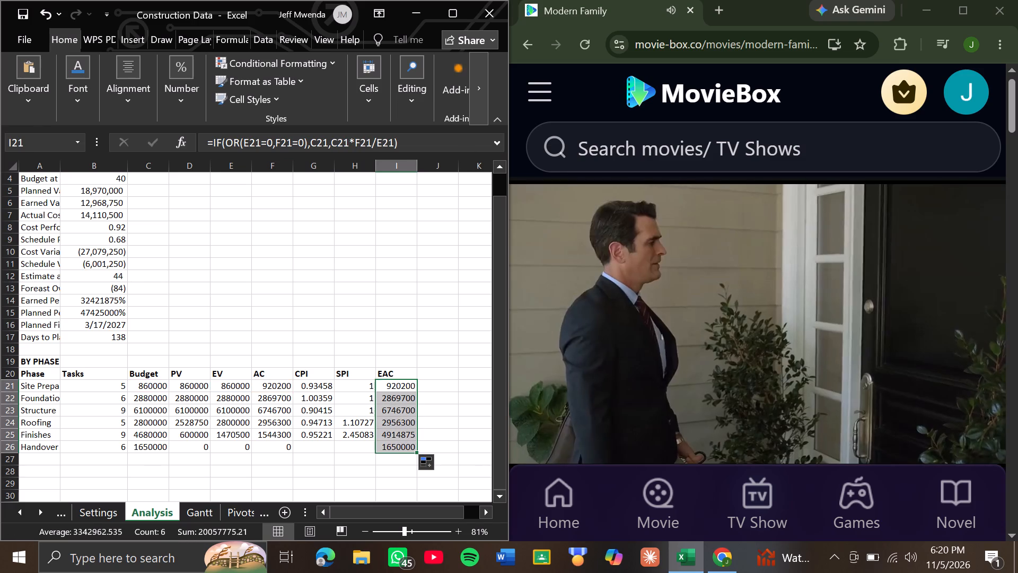
left_click(349, 421)
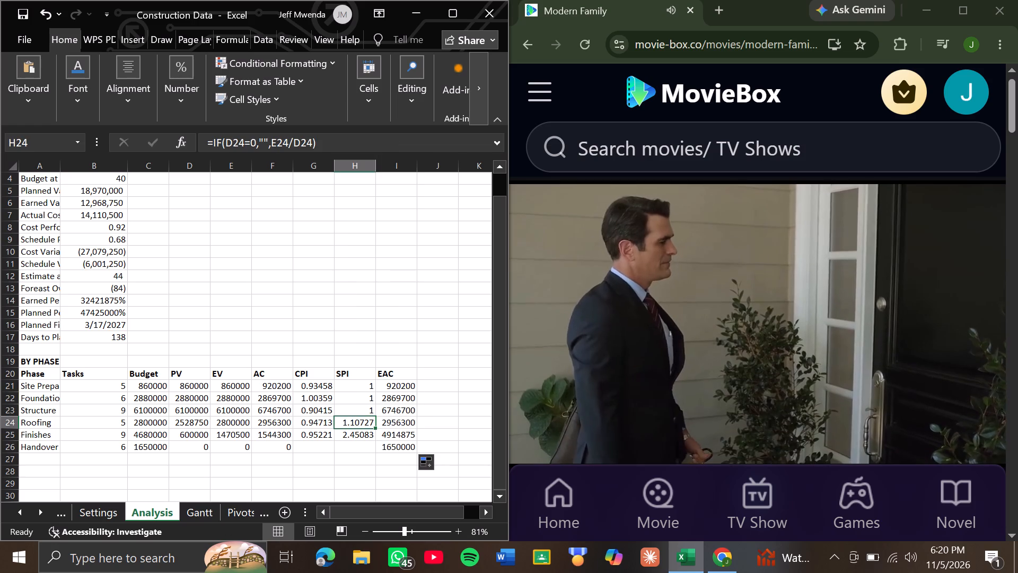
left_click(356, 383)
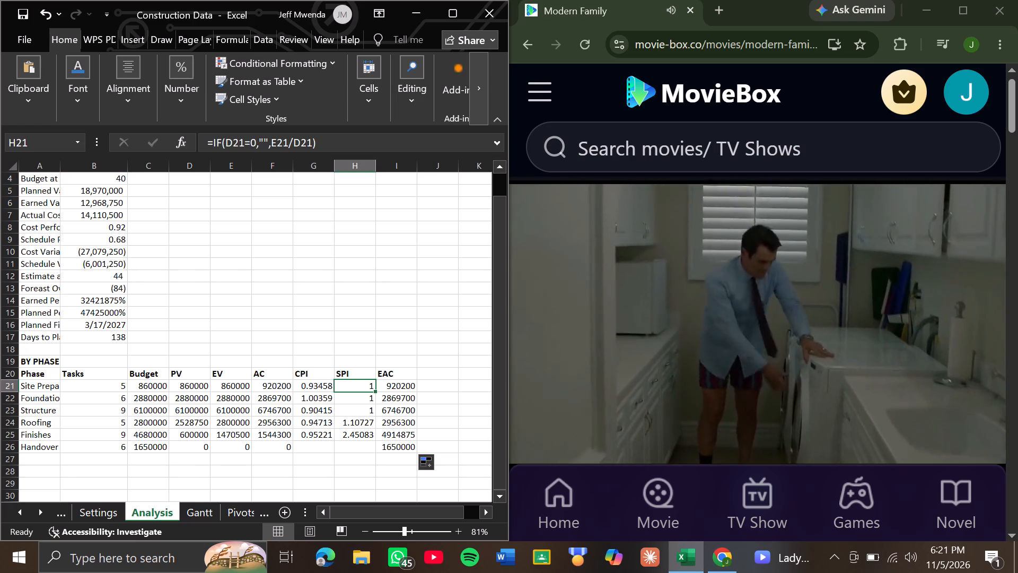
Add a bold TOTAL label in A27 beneath the Handover phase.
left_click(42, 459)
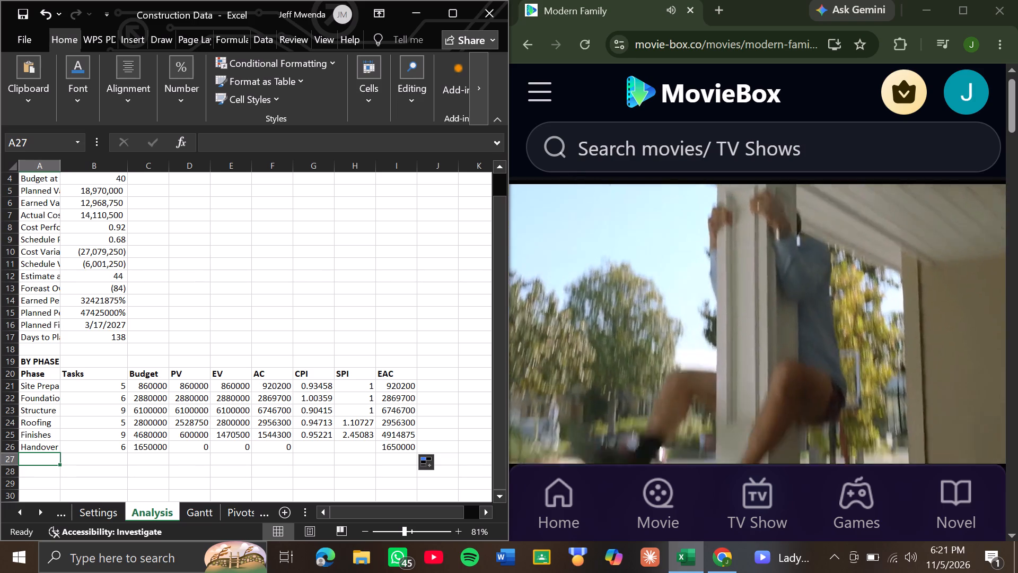
key("ctrl+b")
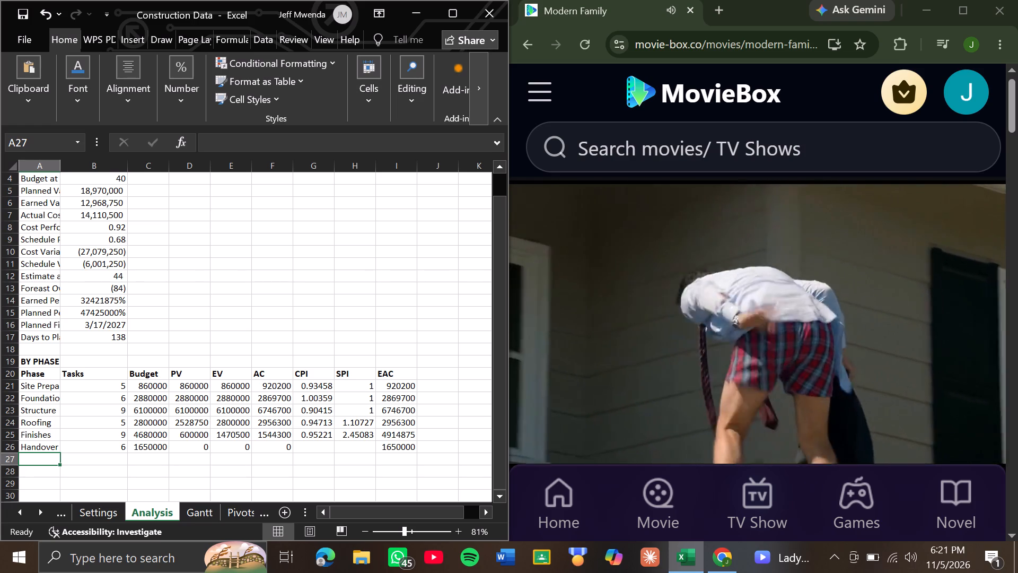
key("t")
key("o")
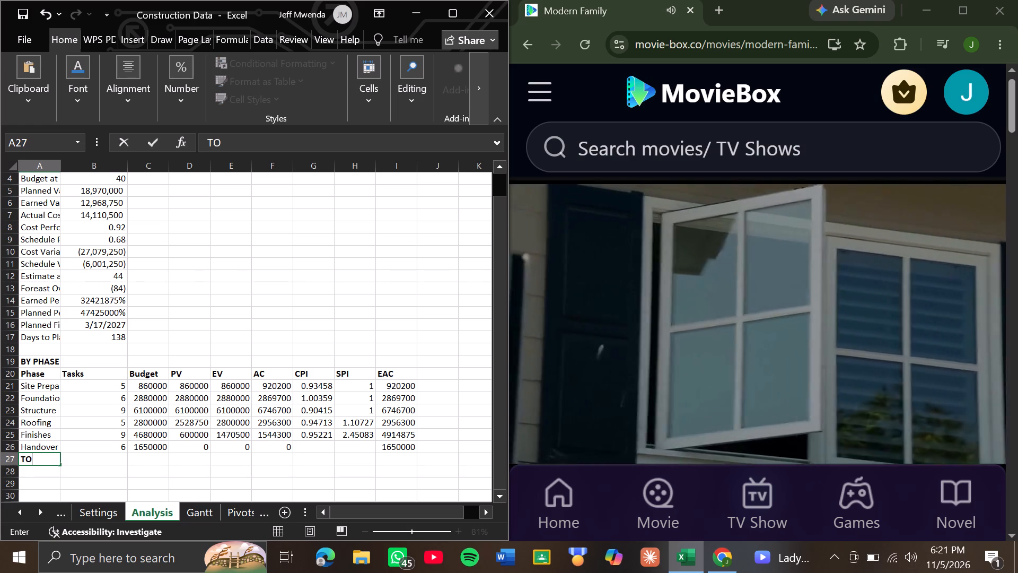
type("TA")
key("l")
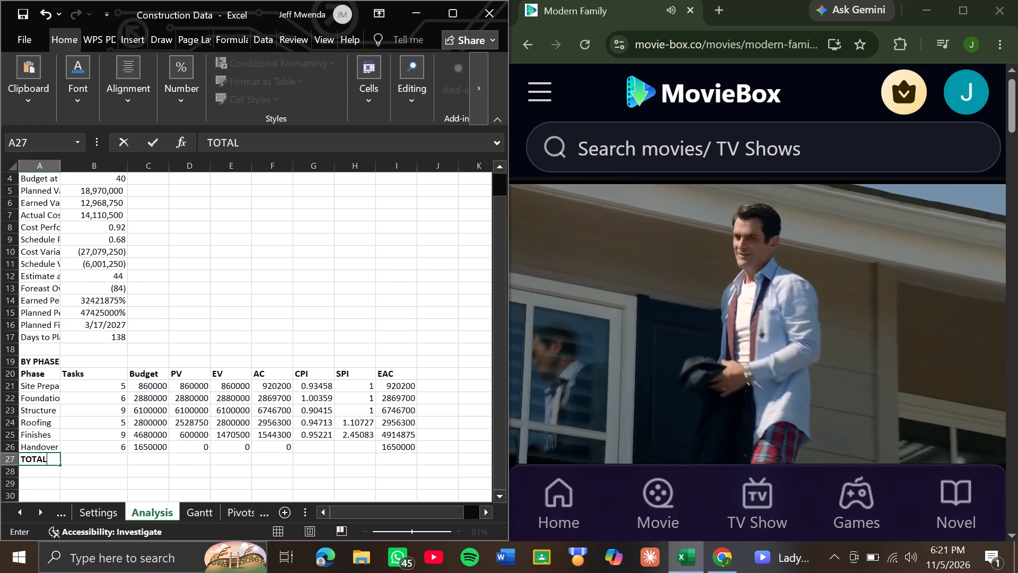
key("Right")
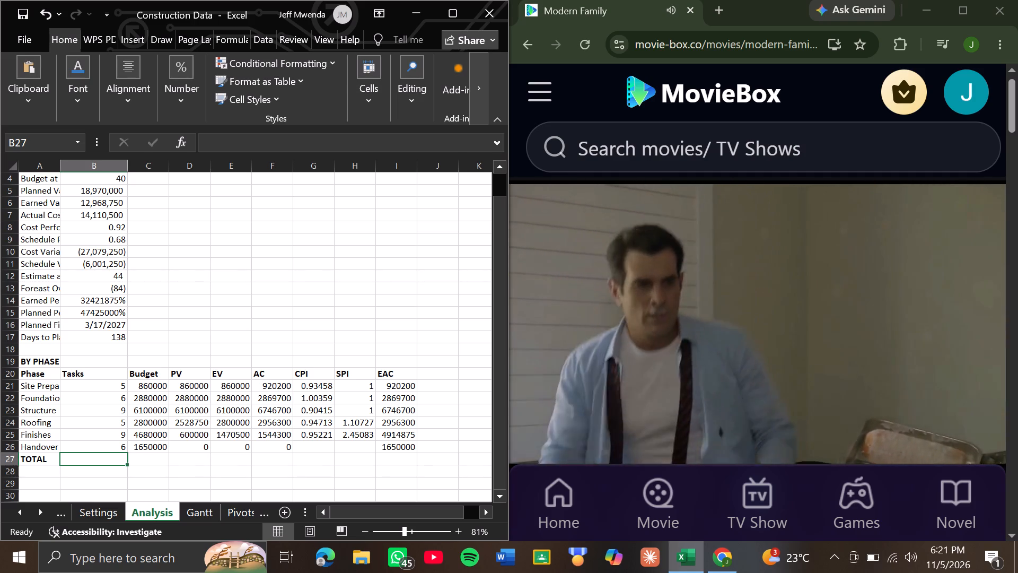
Total the Tasks column in the TOTAL row by entering =SUM(B21:B26) in B27.
key("equal")
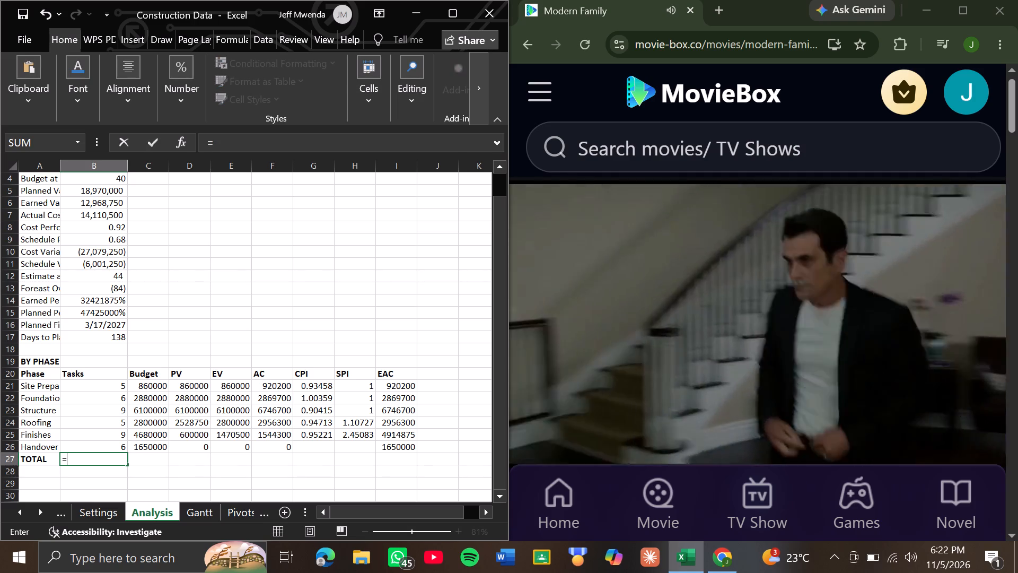
key("s")
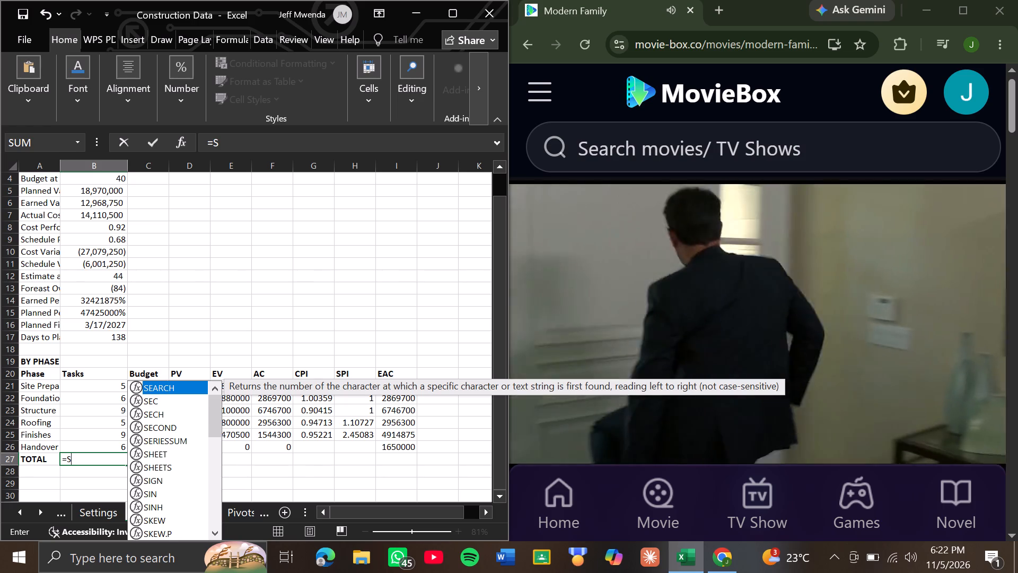
type("UM")
key("Tab")
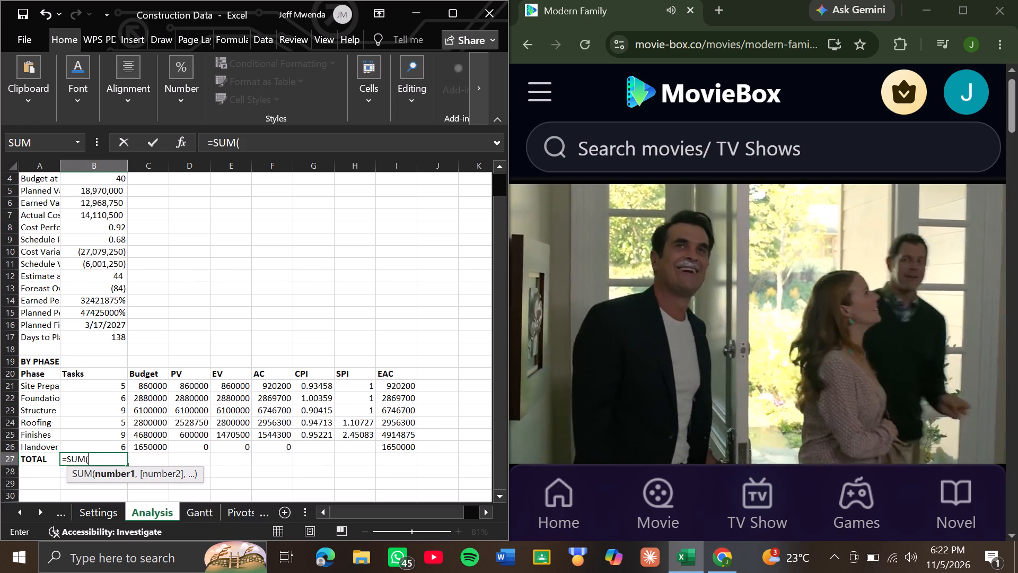
type("B21")
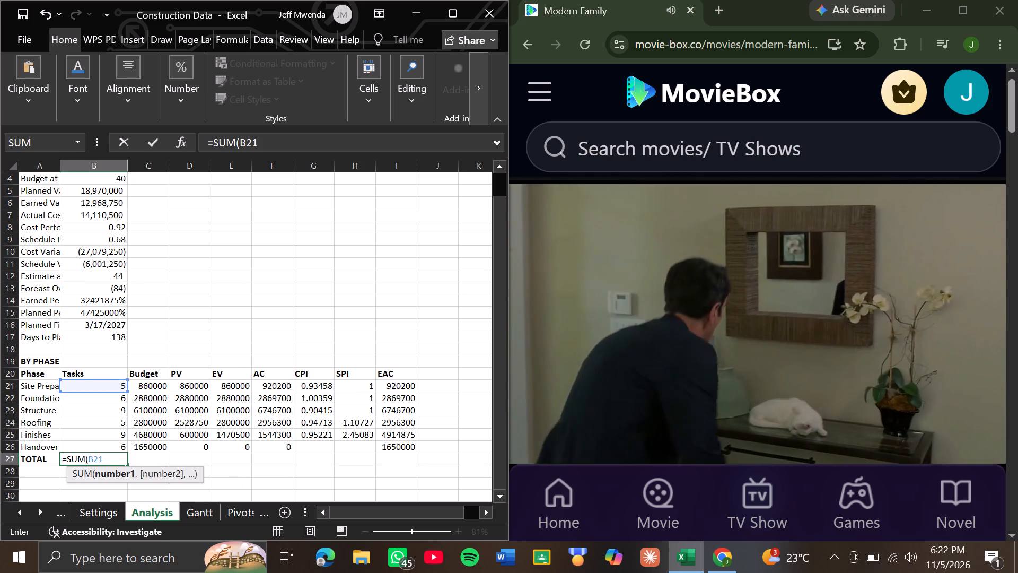
key("shift+colon")
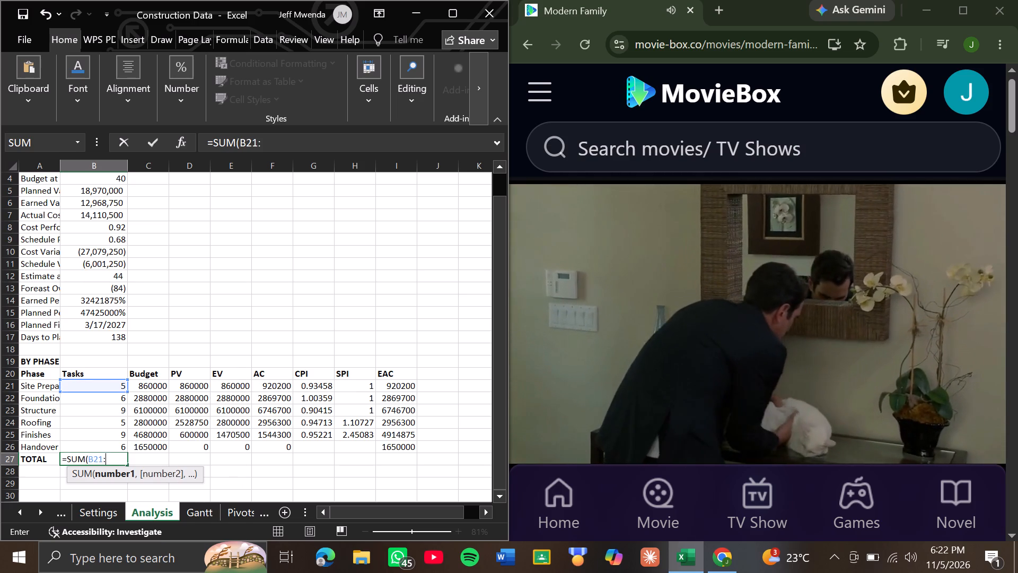
key("b")
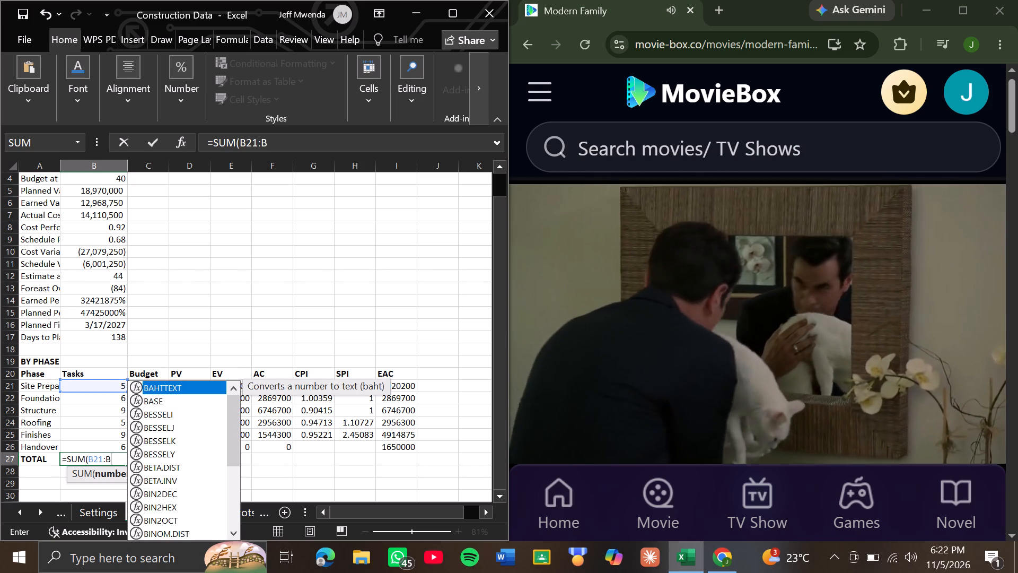
type("26")
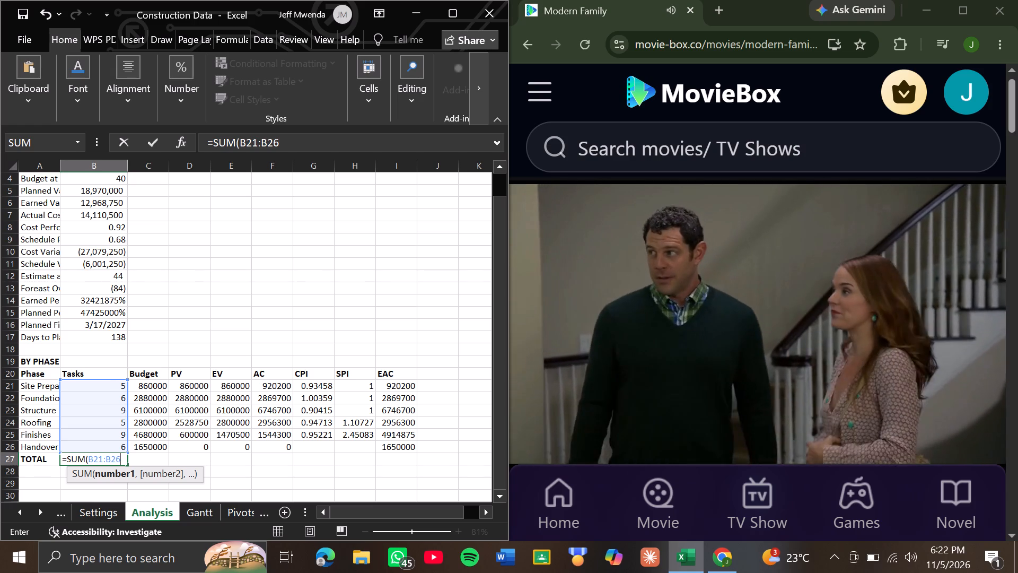
key("shift+parenright")
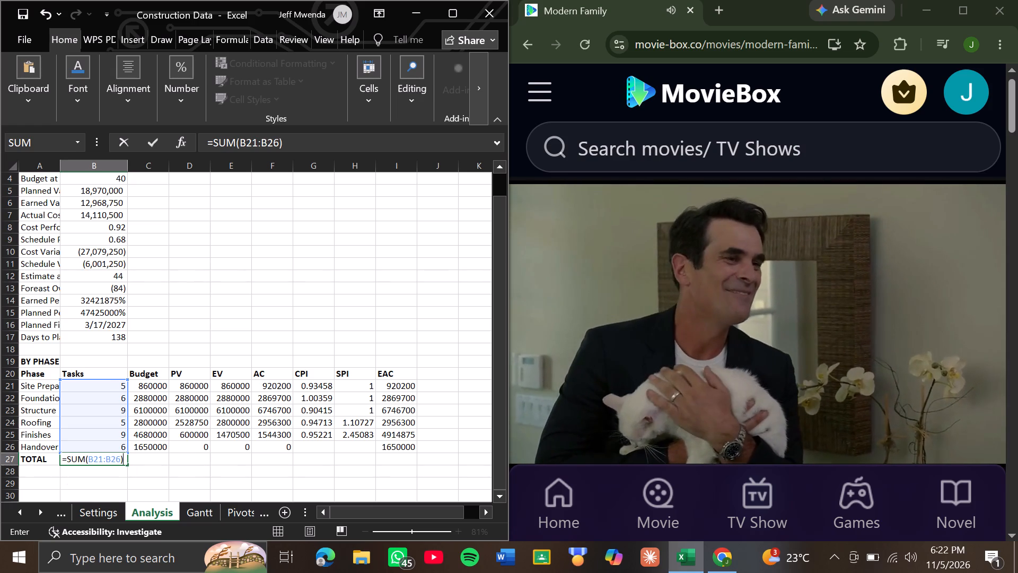
key("Return")
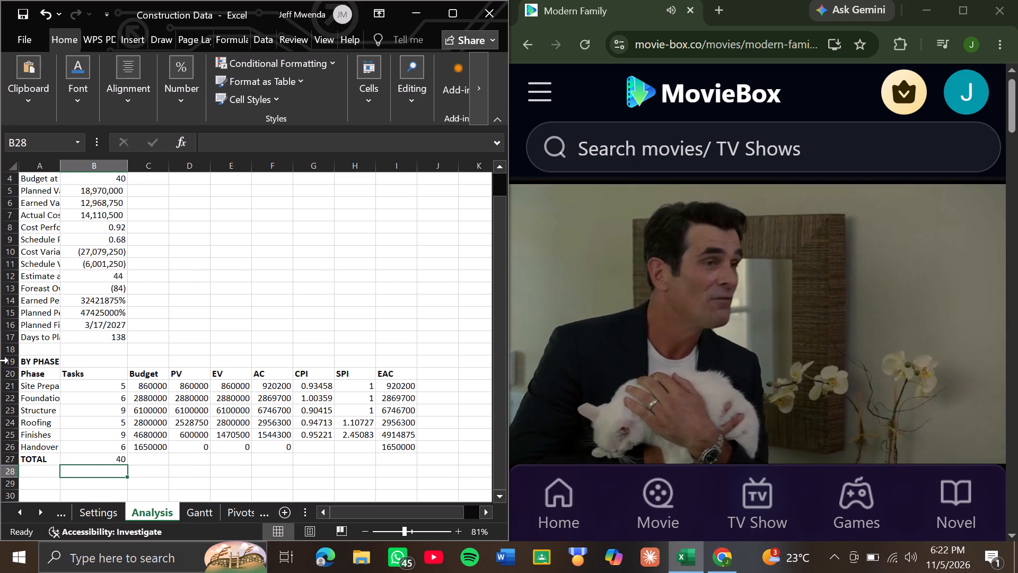
Copy the Tasks total formula into C27 and adapt it to the Budget column as =SUM(C21:C26).
key("Up")
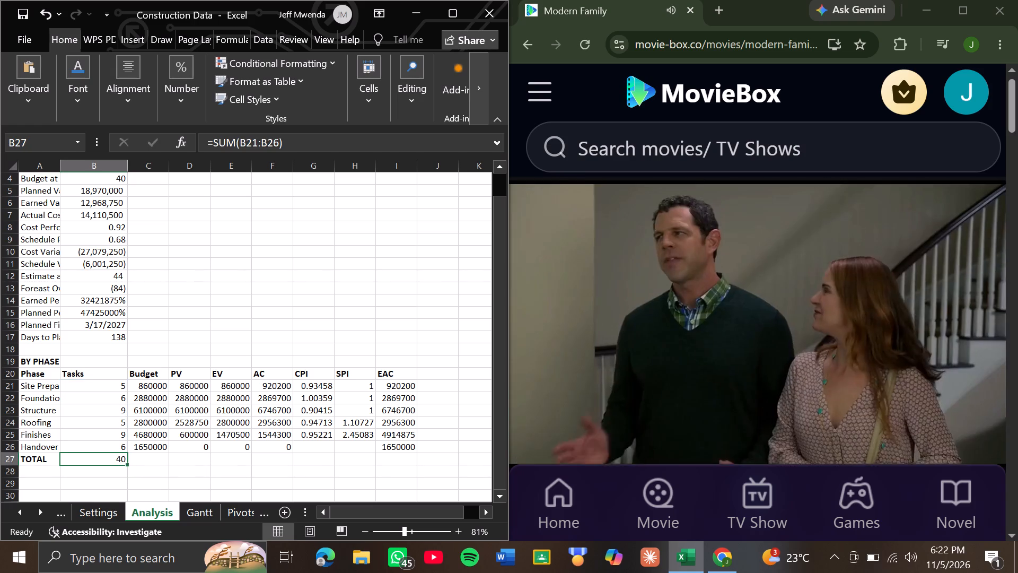
left_click_drag(304, 141, 196, 149)
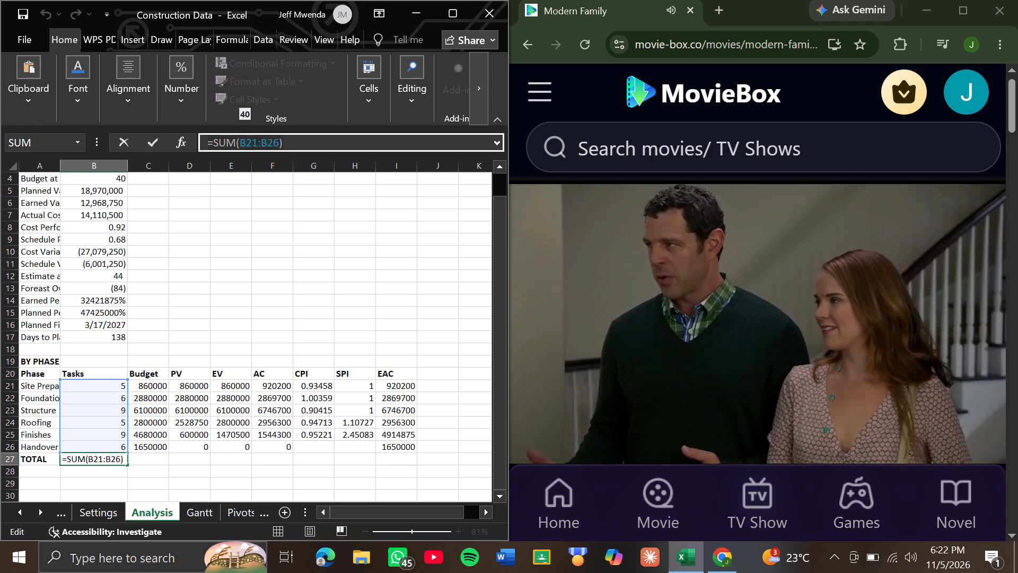
right_click(226, 143)
left_click(261, 169)
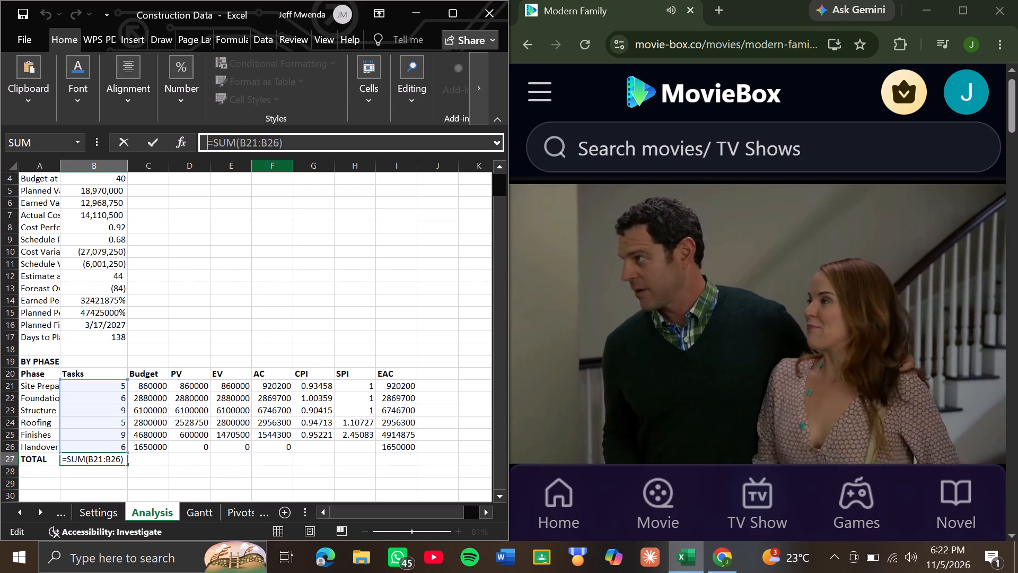
left_click(234, 141)
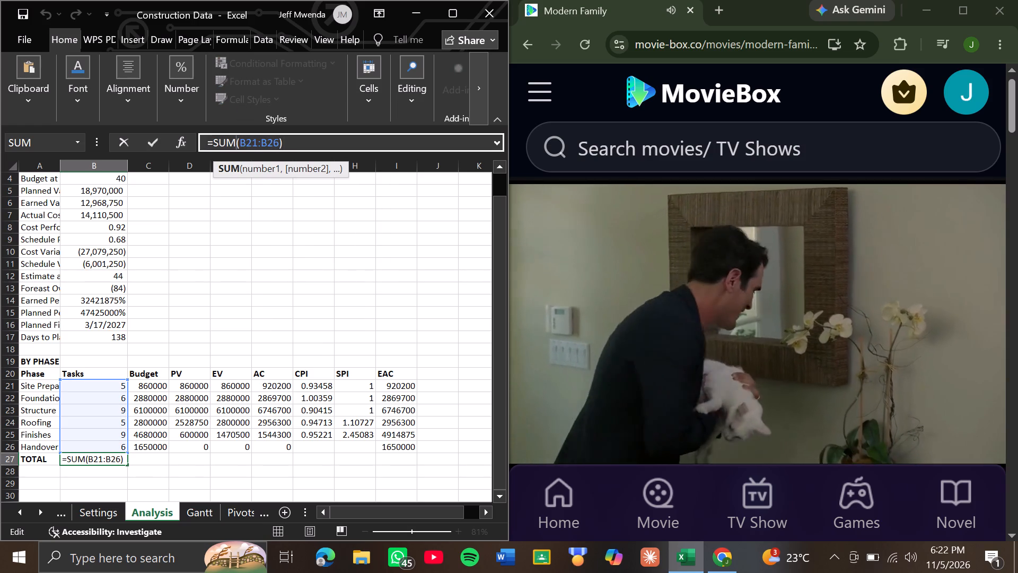
left_click(137, 462)
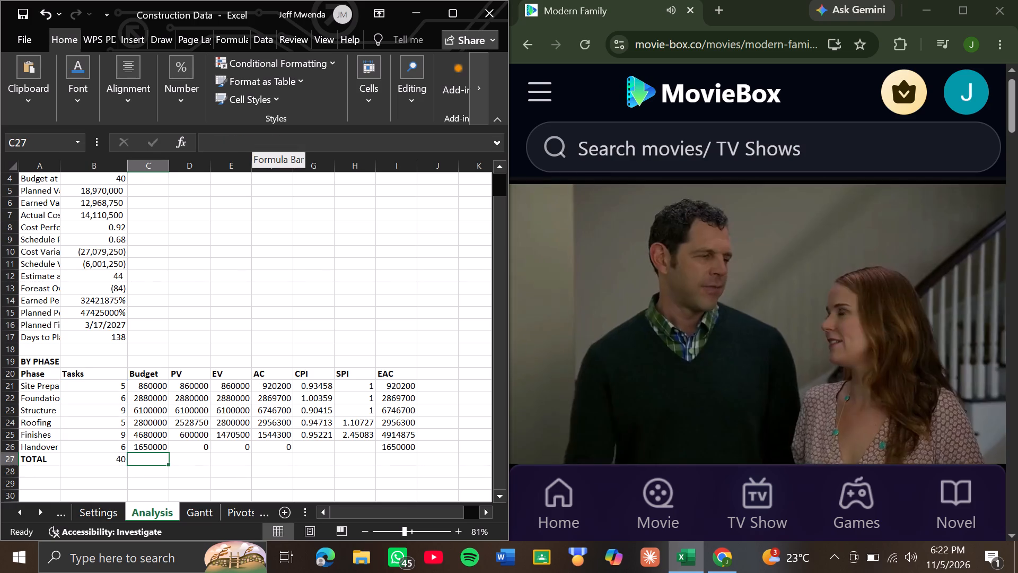
left_click(260, 145)
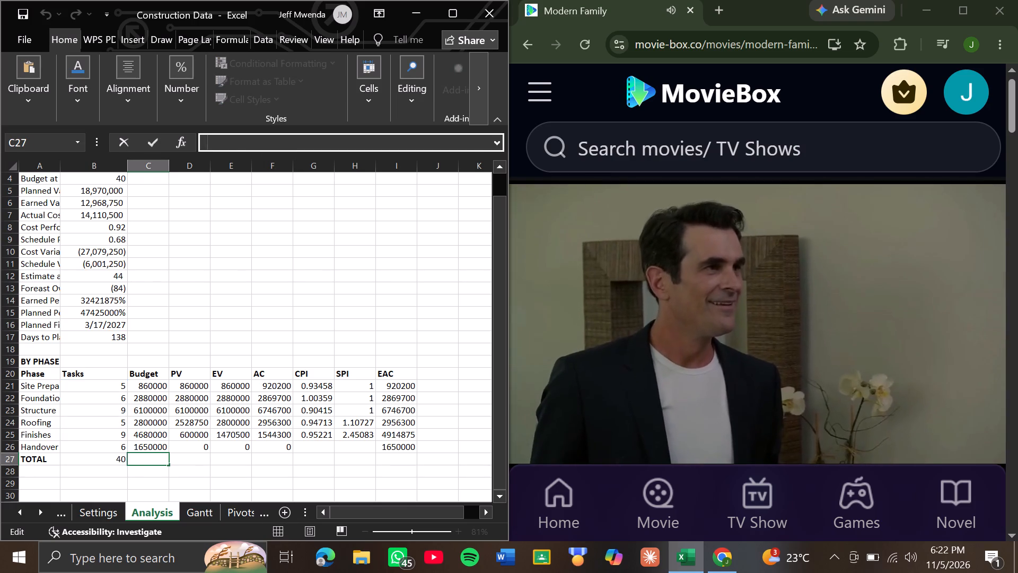
key("ctrl+v")
key("Left")
key("Left")
key("Left")
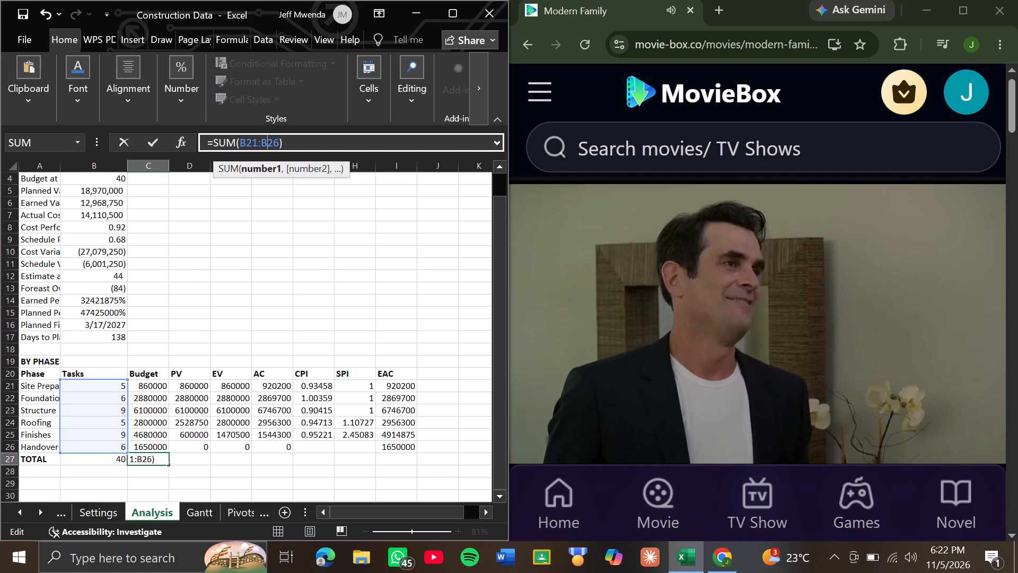
key("BackSpace")
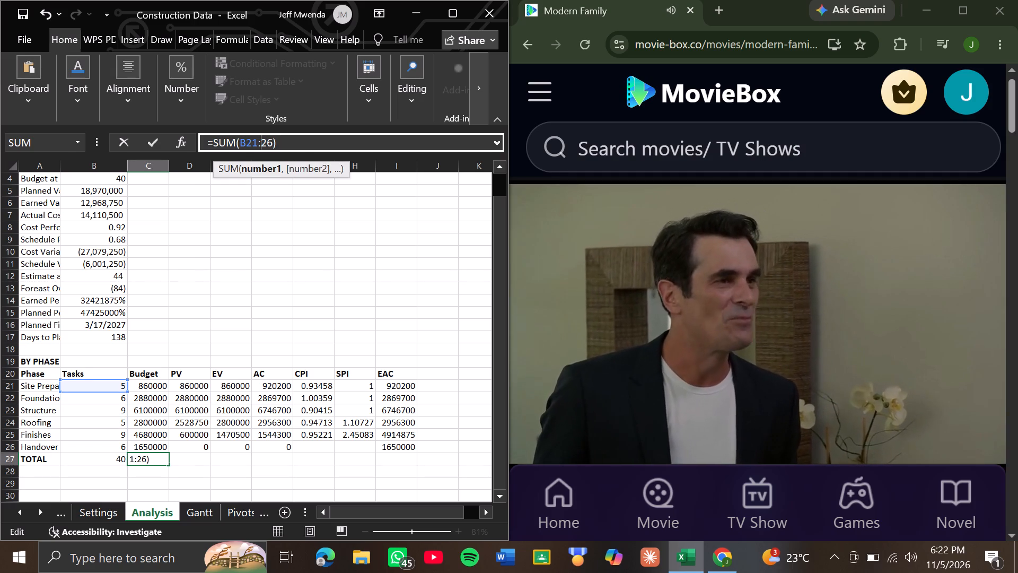
key("c")
key("Left")
key("Left")
key("Left")
key("Left")
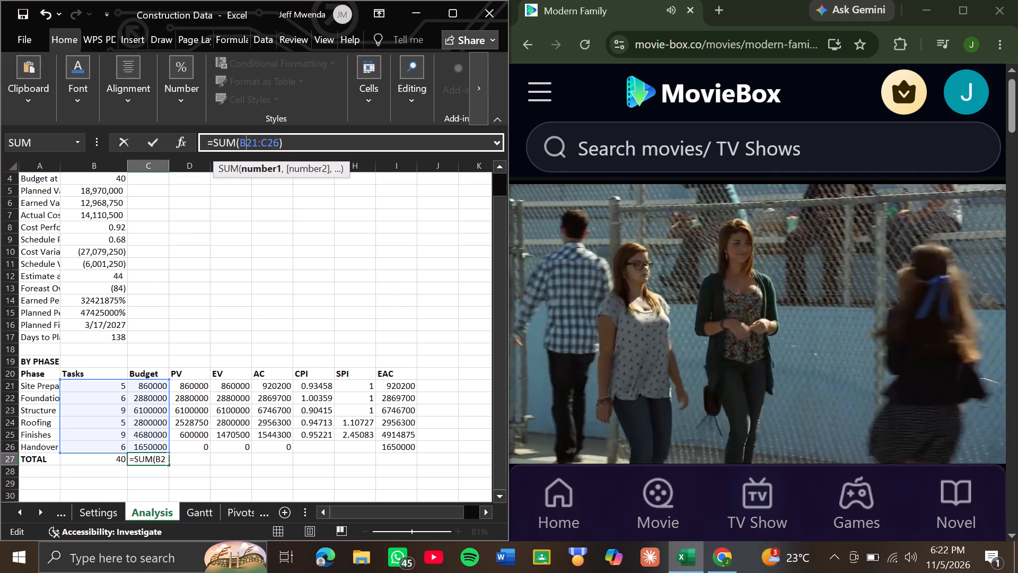
key("BackSpace")
key("c")
key("Return")
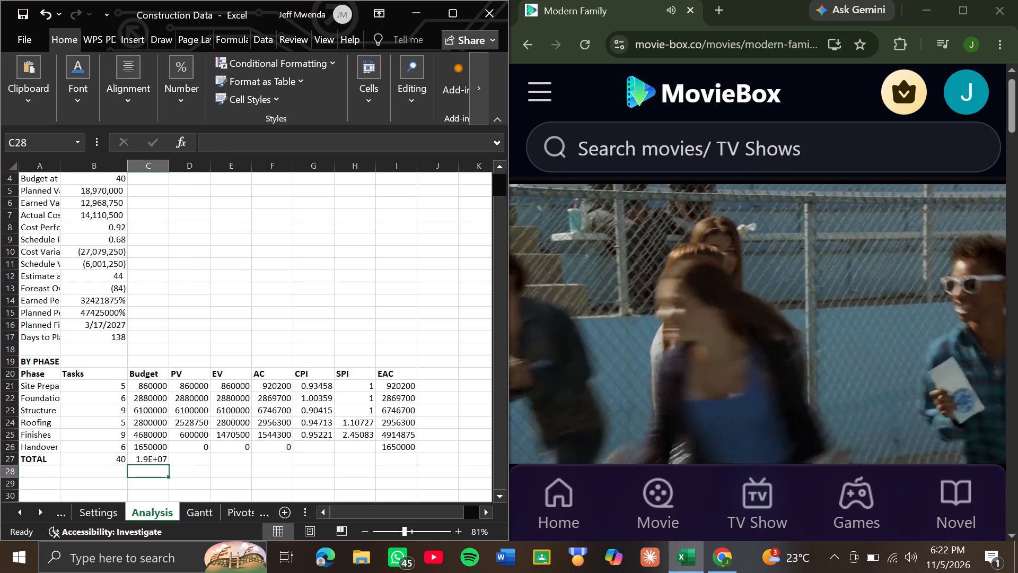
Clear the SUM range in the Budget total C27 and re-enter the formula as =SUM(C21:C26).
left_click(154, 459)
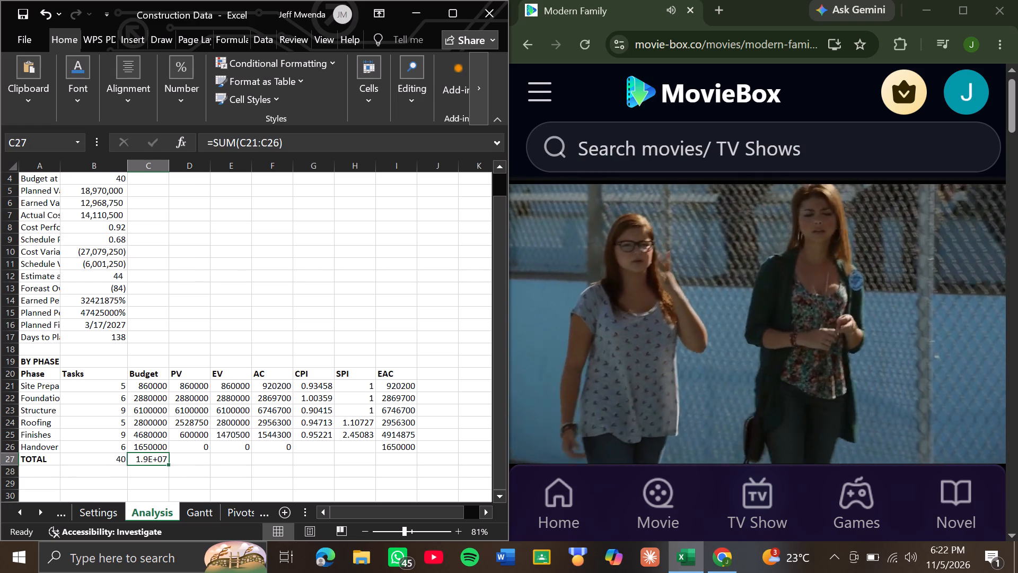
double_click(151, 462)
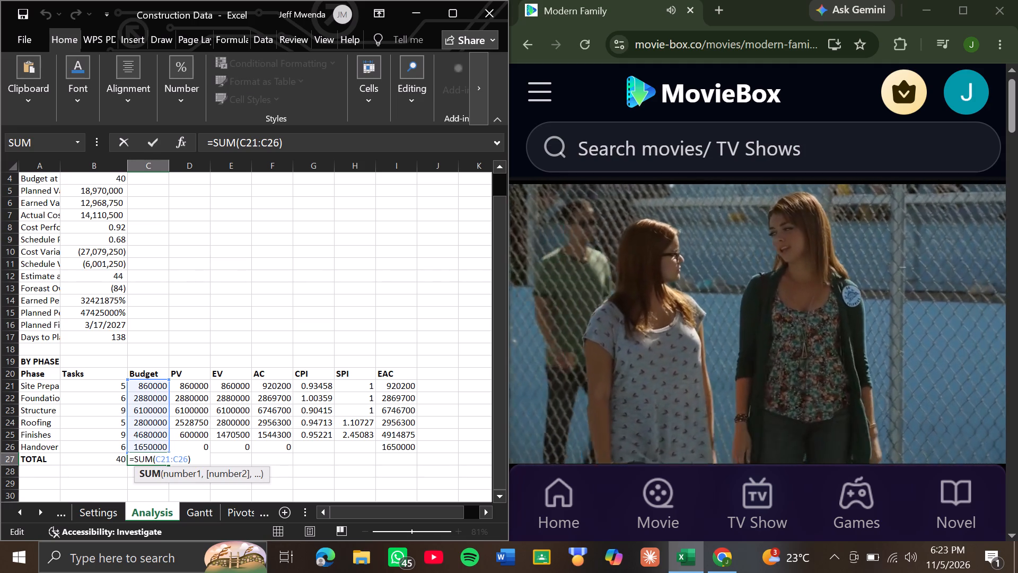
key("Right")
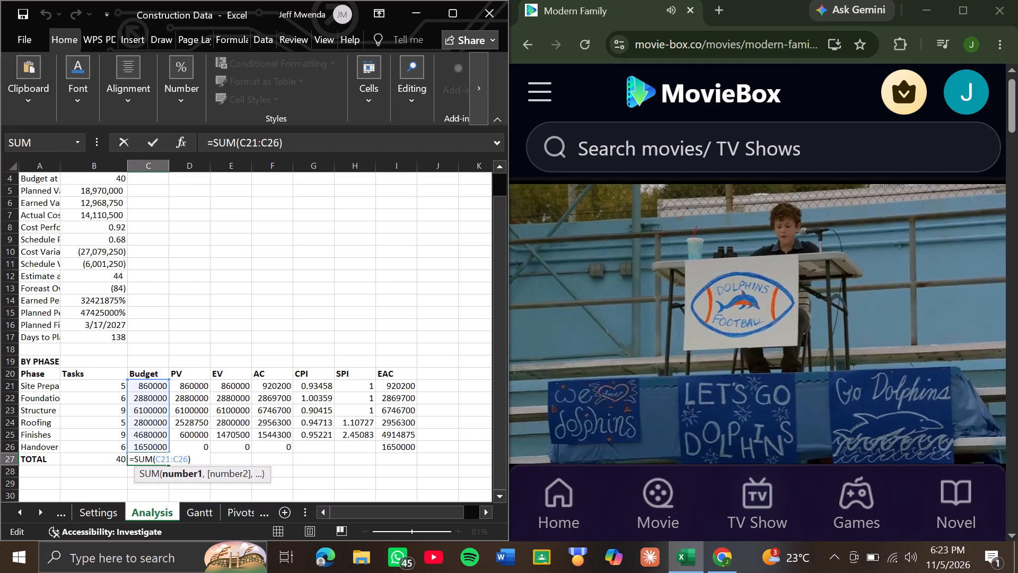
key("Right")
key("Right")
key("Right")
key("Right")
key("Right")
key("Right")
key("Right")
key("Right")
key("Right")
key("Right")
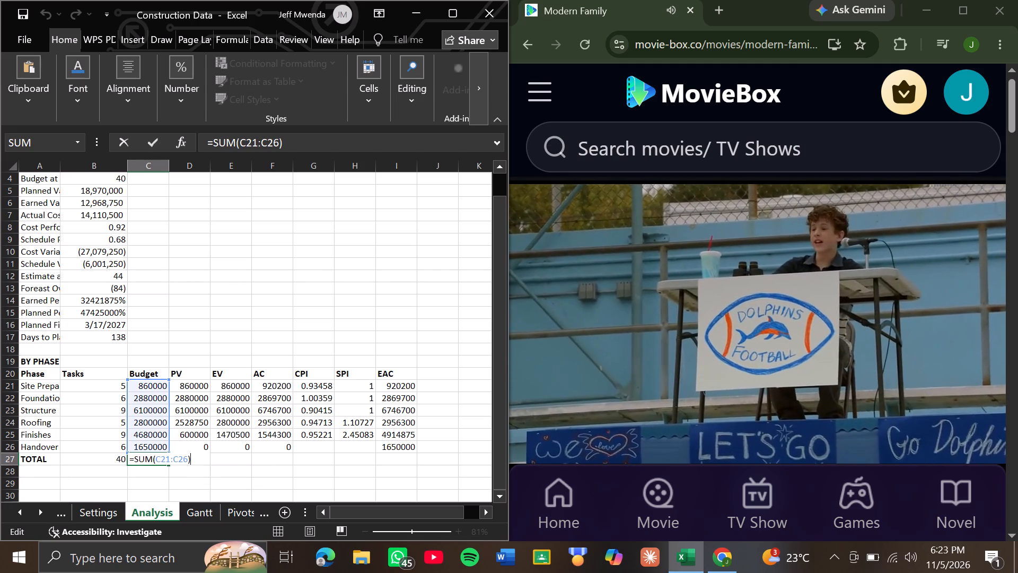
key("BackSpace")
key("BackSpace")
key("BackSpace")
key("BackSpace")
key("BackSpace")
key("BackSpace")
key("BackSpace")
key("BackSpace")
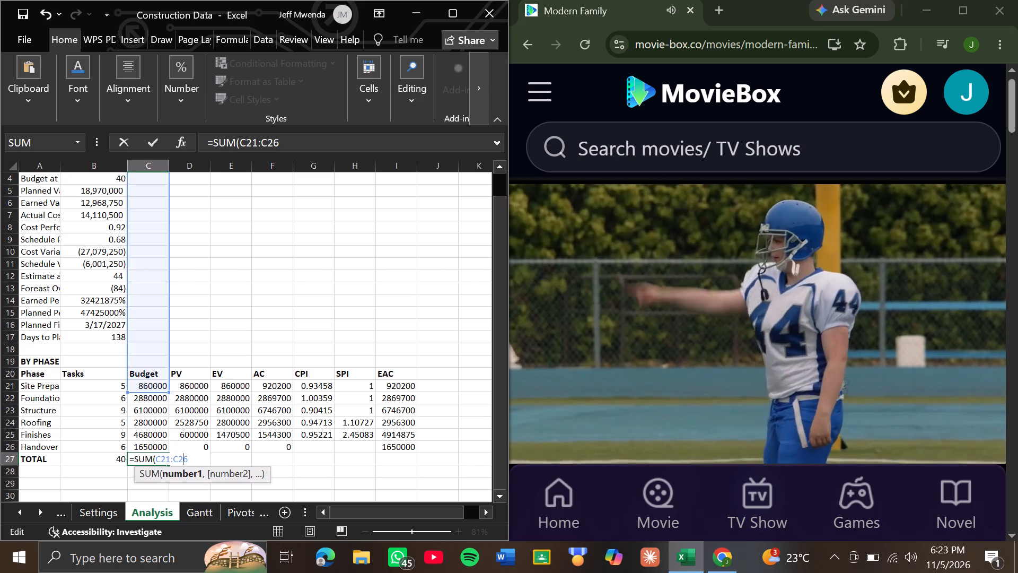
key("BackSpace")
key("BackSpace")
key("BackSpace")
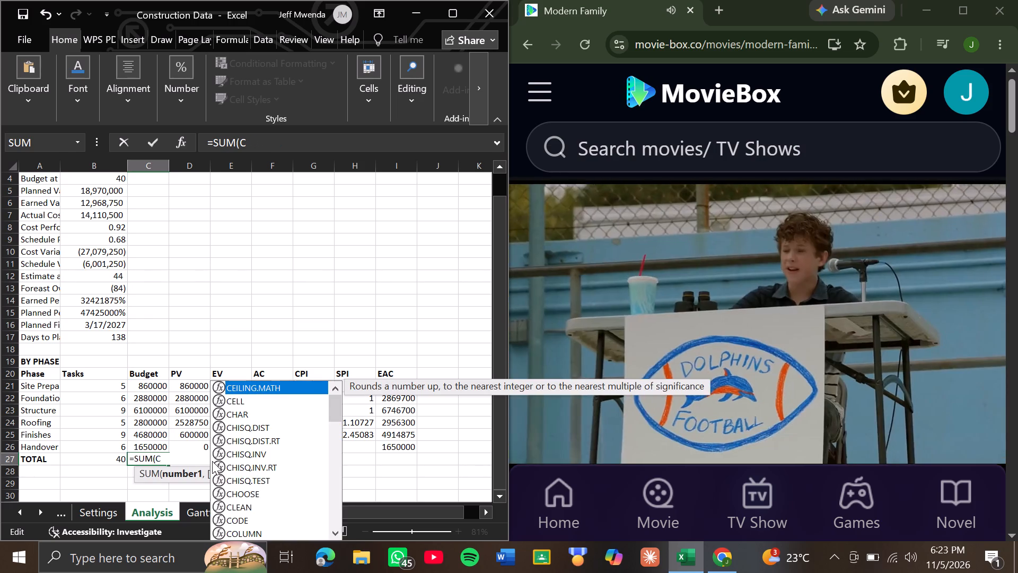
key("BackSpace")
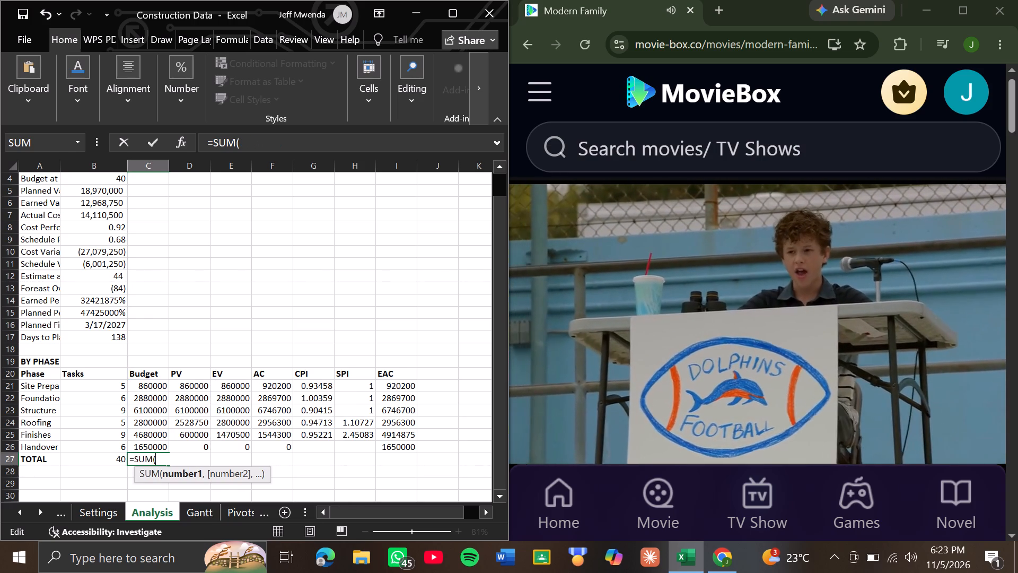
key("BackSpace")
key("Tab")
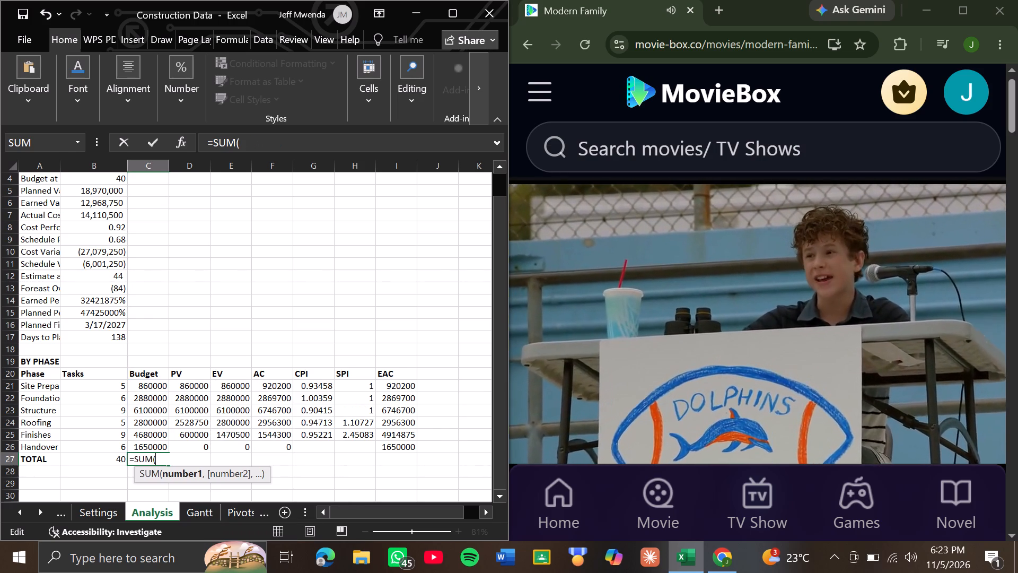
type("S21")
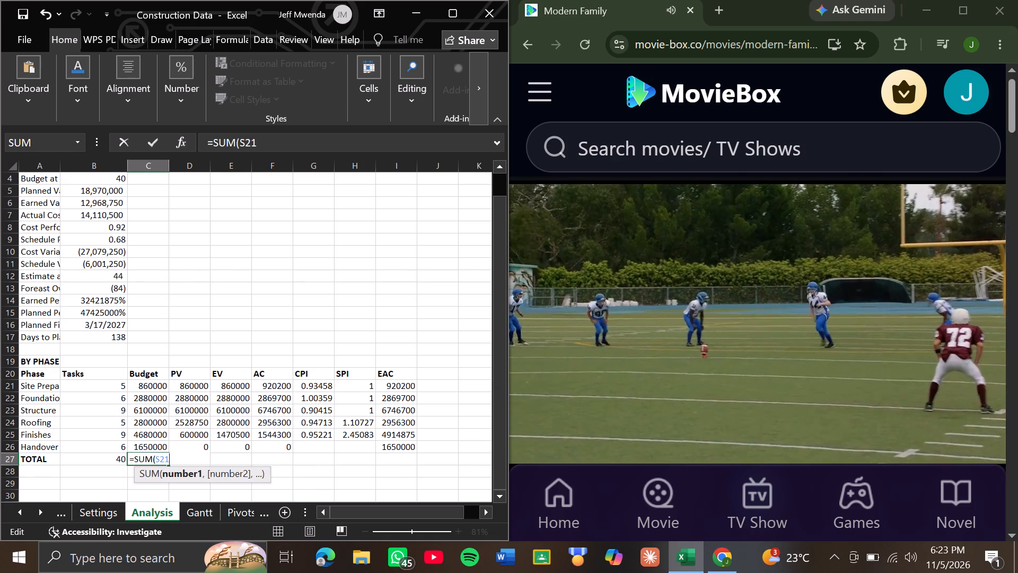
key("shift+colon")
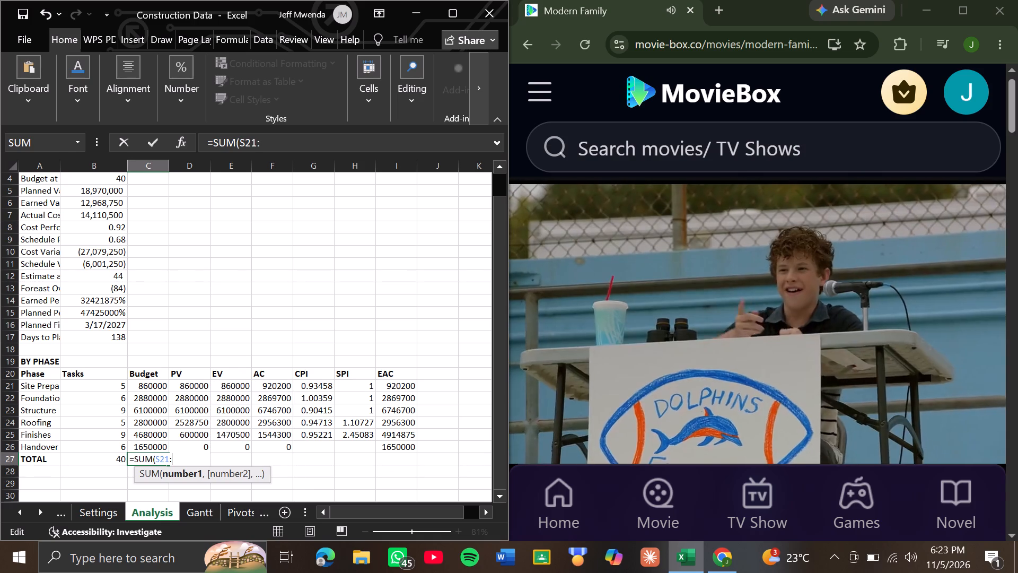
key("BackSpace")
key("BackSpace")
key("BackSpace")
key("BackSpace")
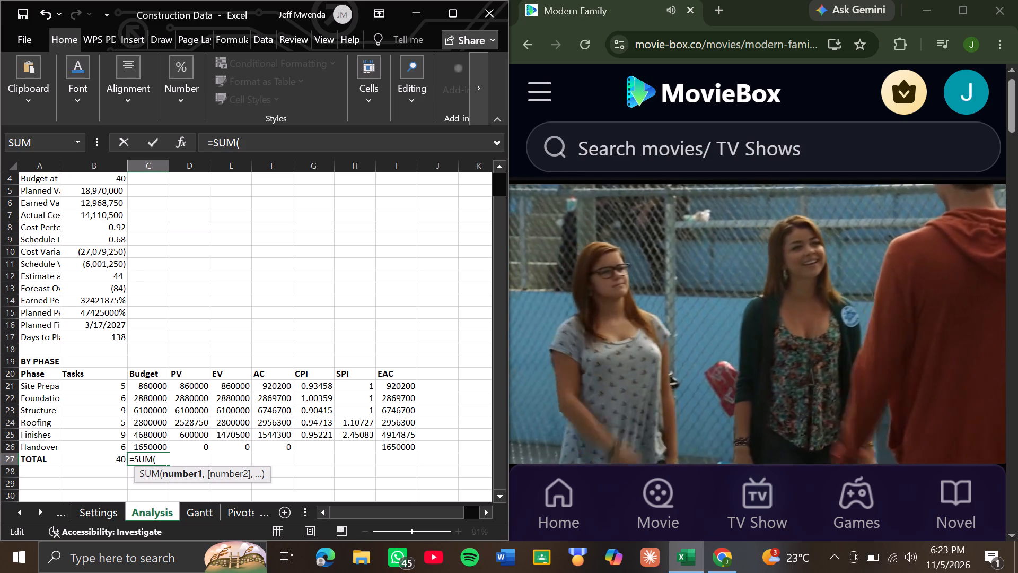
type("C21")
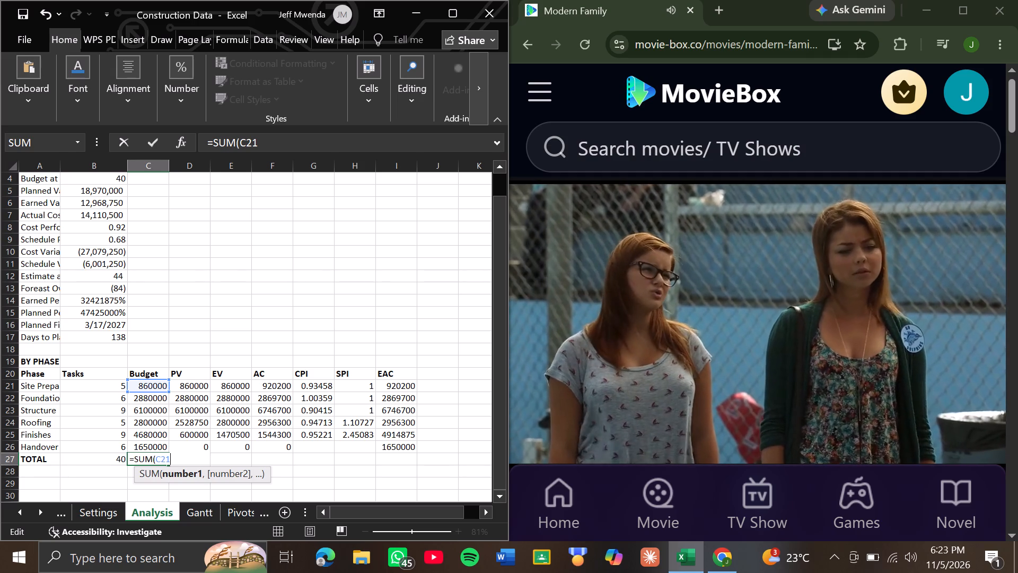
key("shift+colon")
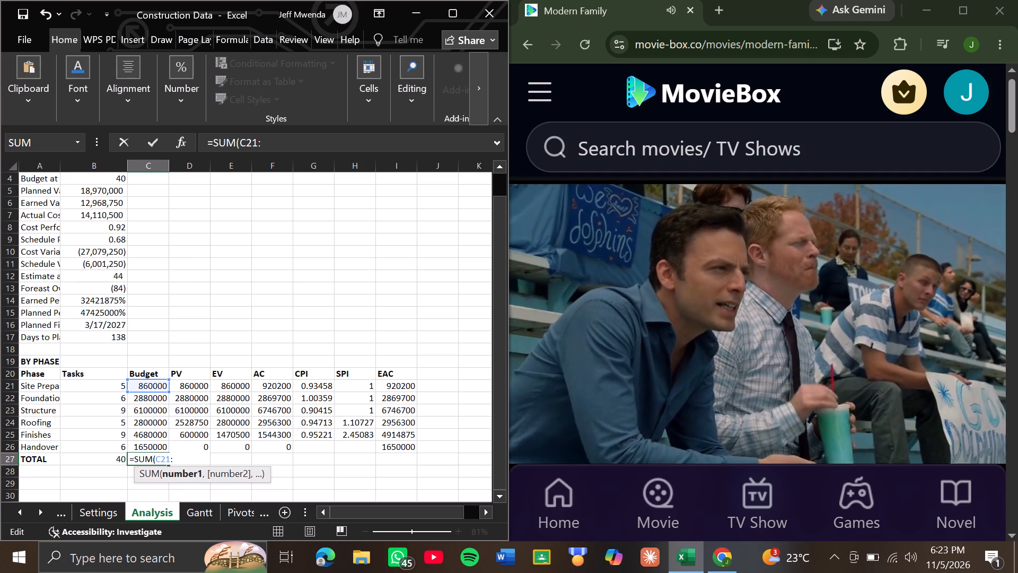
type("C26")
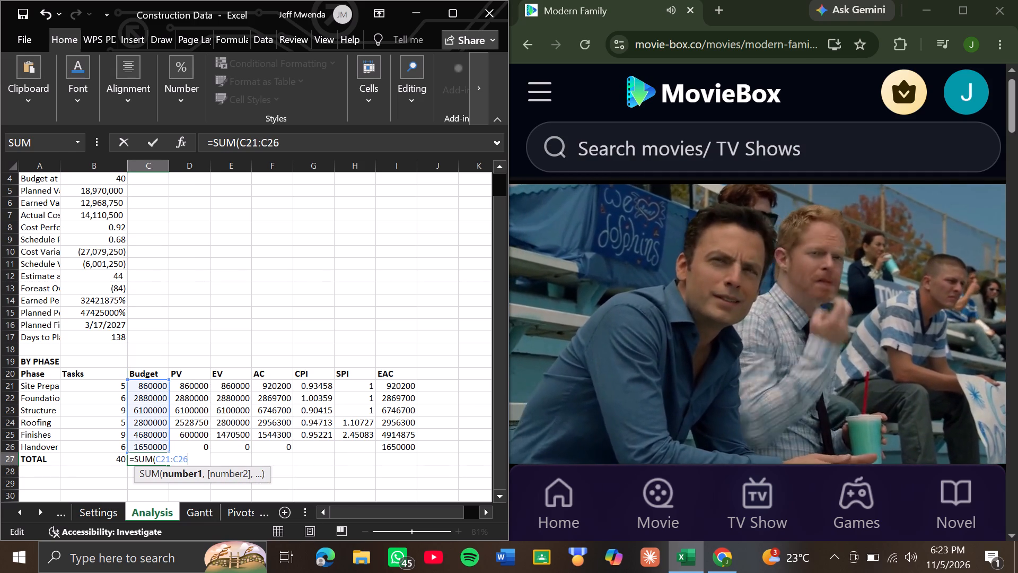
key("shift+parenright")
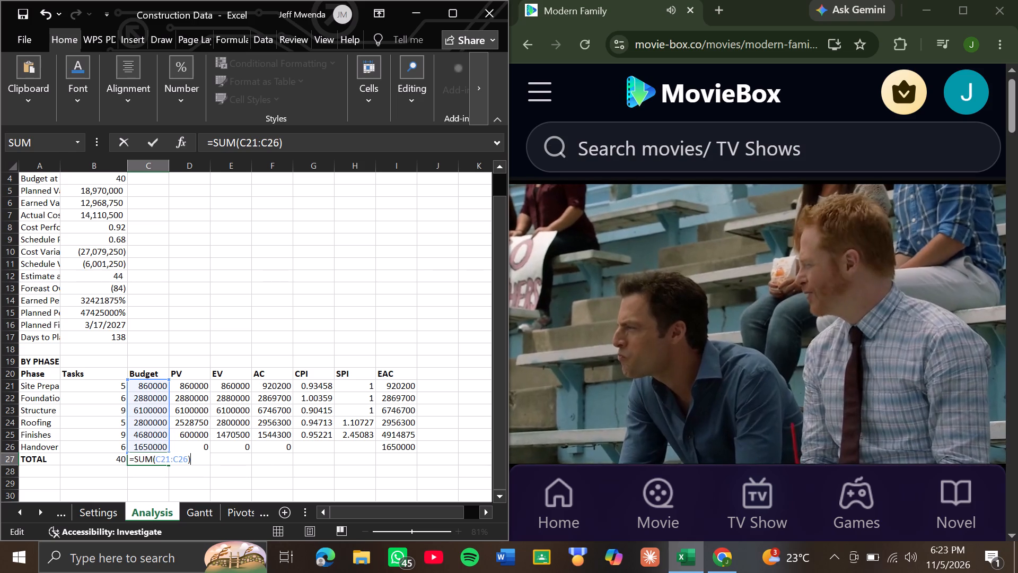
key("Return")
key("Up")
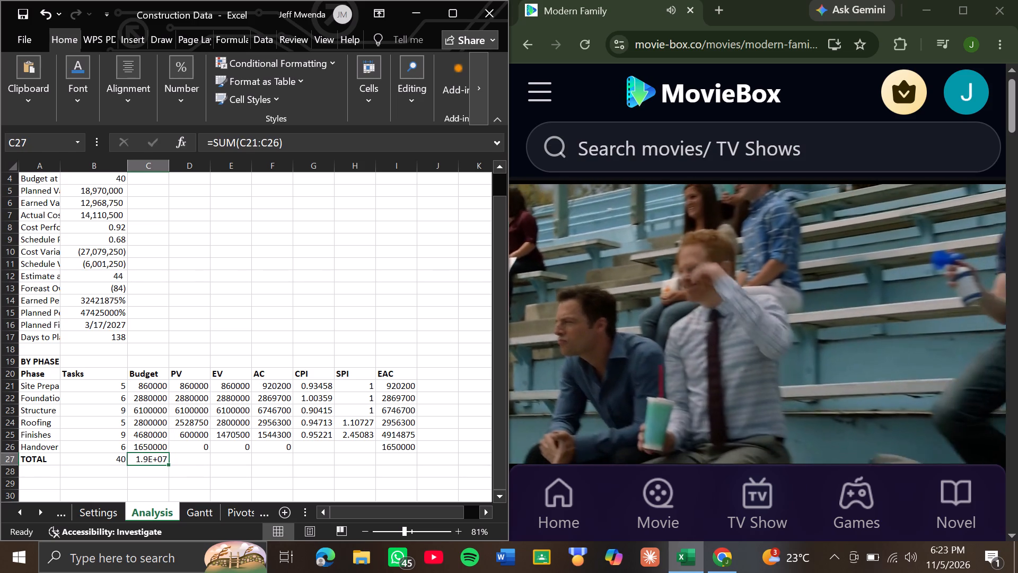
Review the Budget column's formulas from the phase rows C21:C26 down to the total in C27.
key("Up")
key("Up")
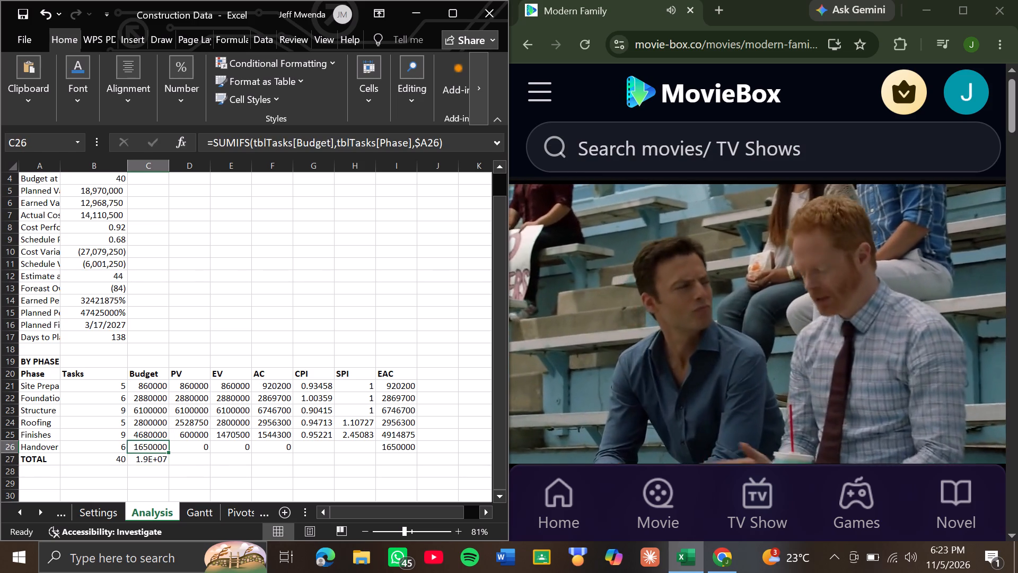
key("Up")
key("Up")
key("Up")
key("Up")
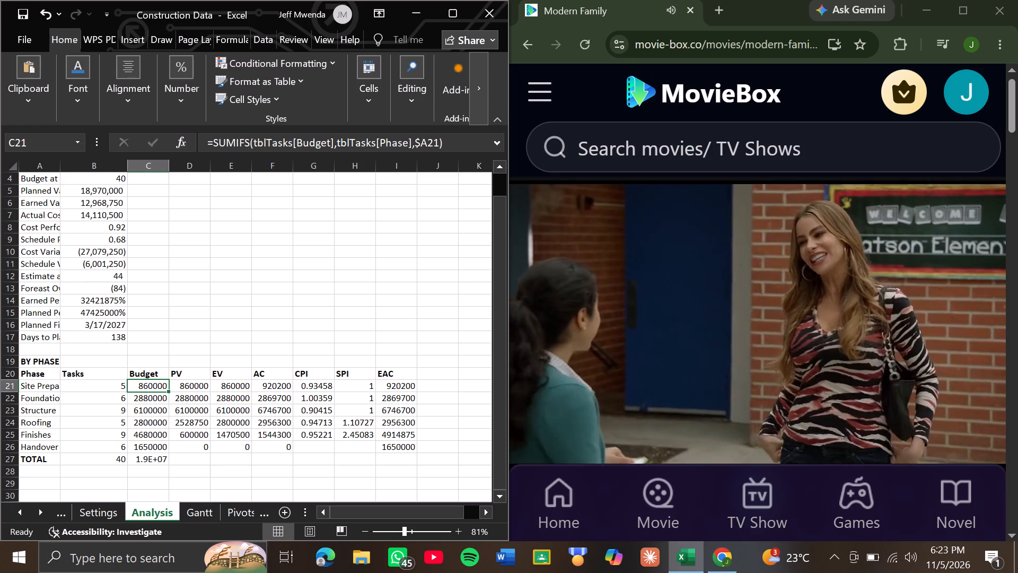
key("Down")
key("Down")
key("Down")
key("Down")
key("Down")
key("Down")
key("Down")
key("Down")
key("Up")
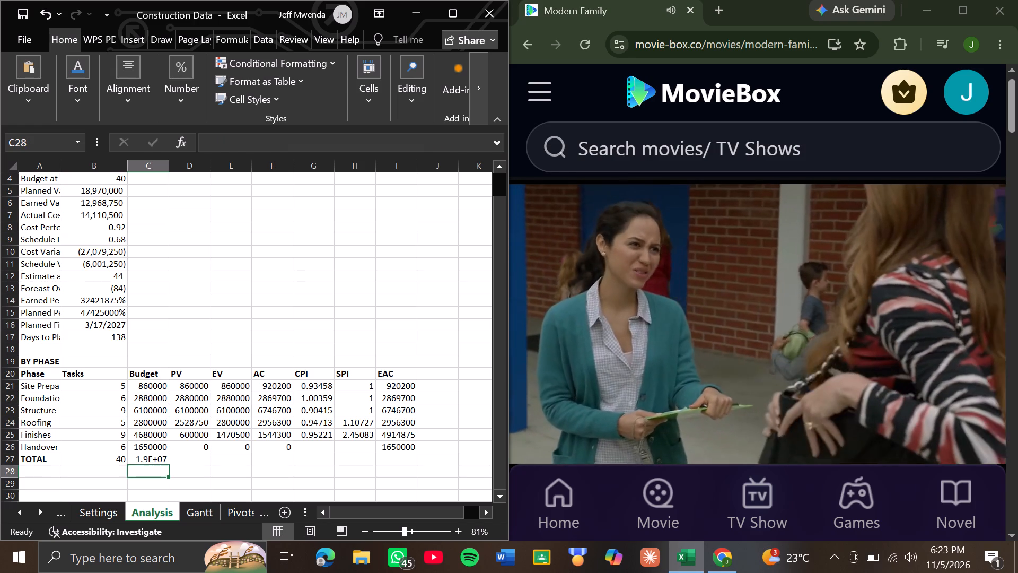
key("Up")
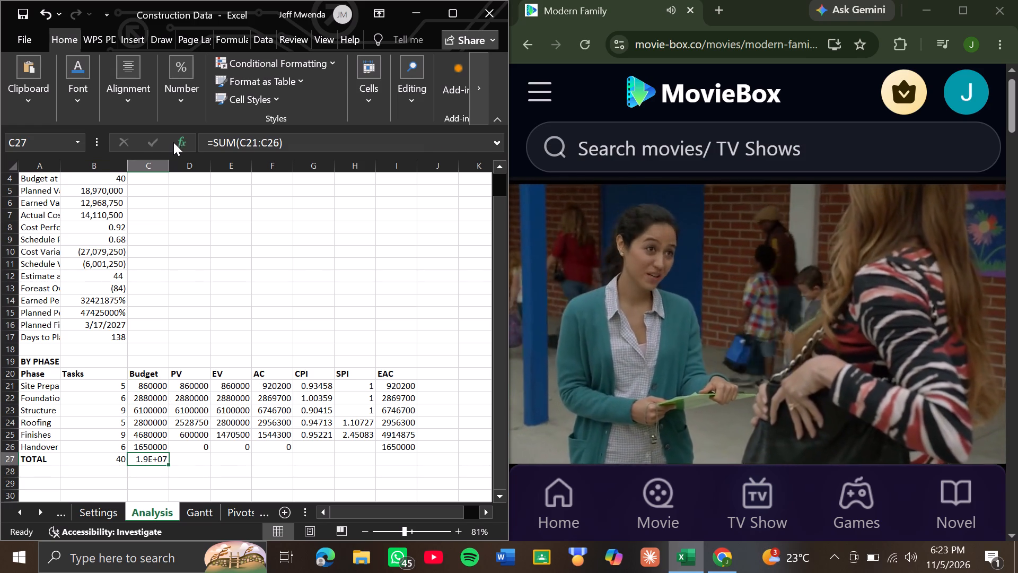
Format the Budget total in C27 as Number with no decimal places.
left_click(181, 97)
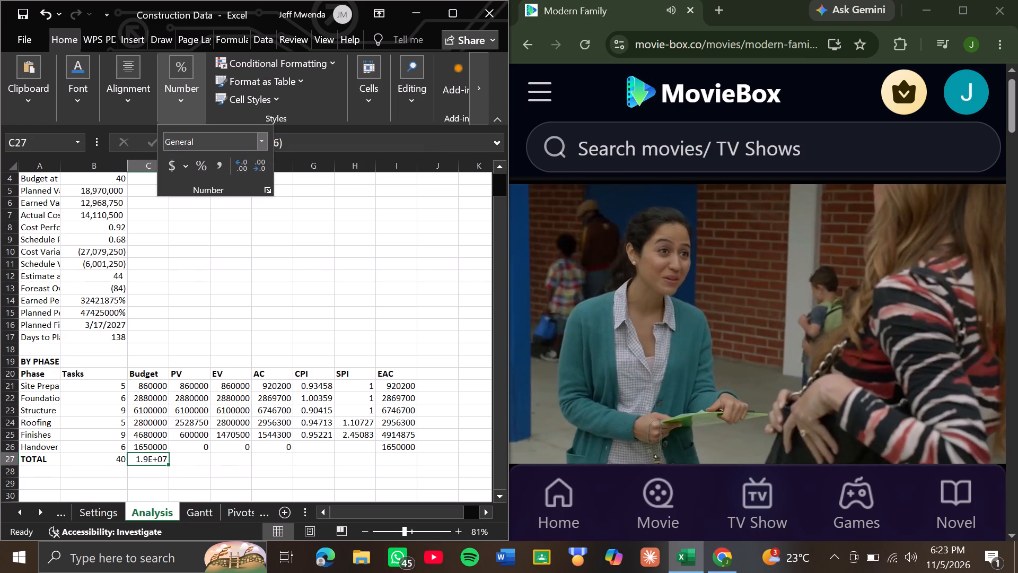
left_click(258, 143)
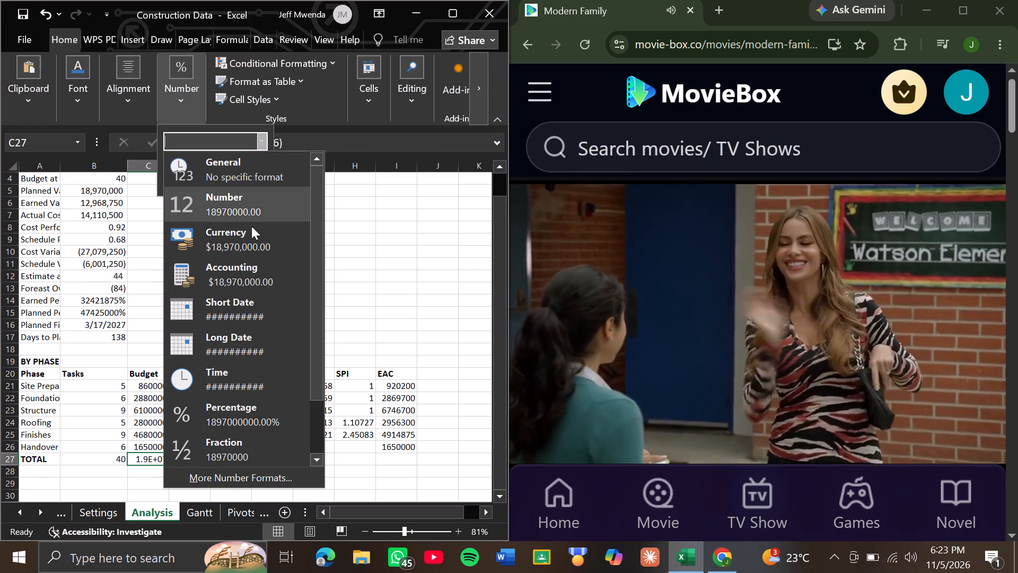
left_click(250, 207)
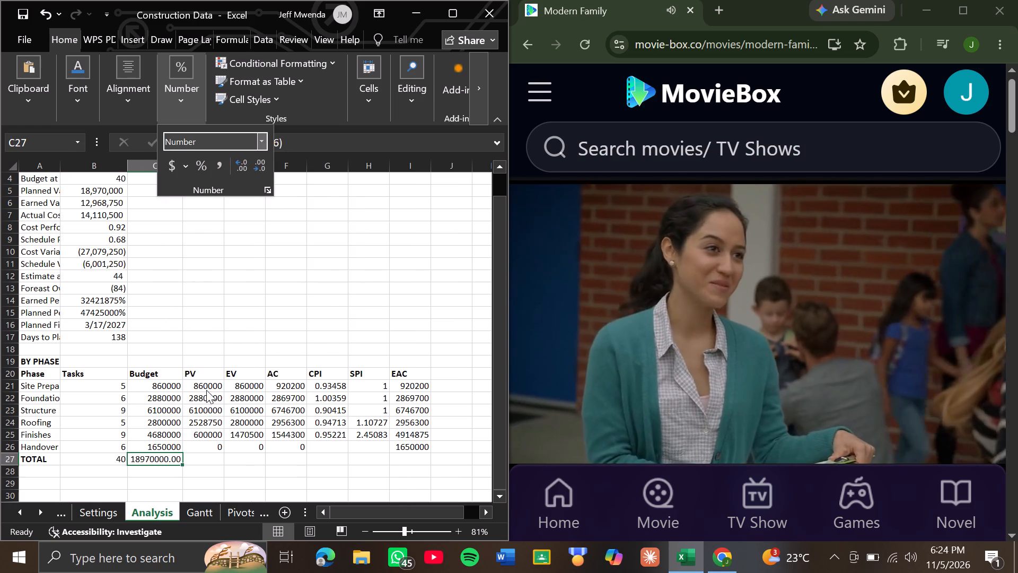
left_click(256, 168)
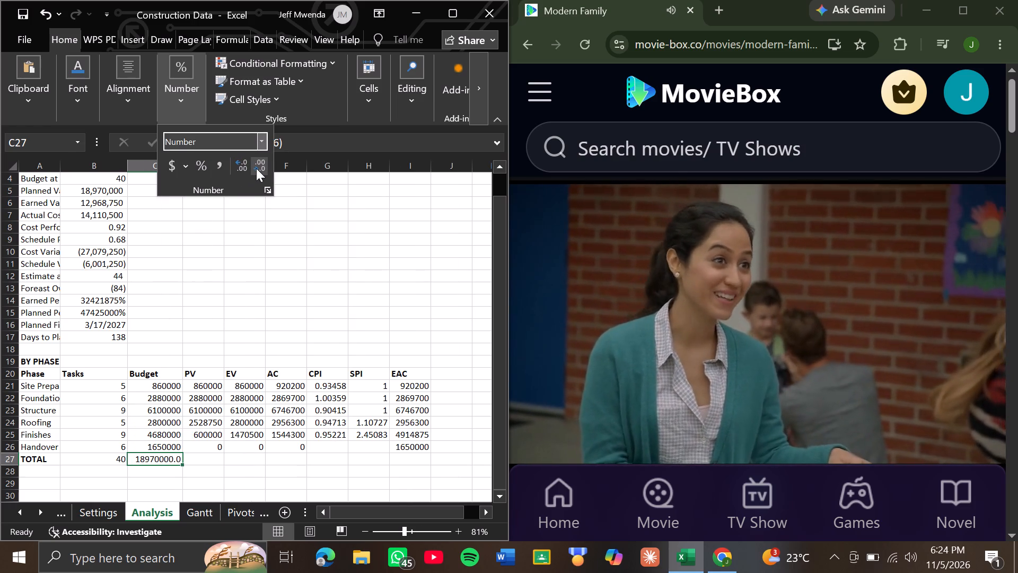
left_click(256, 168)
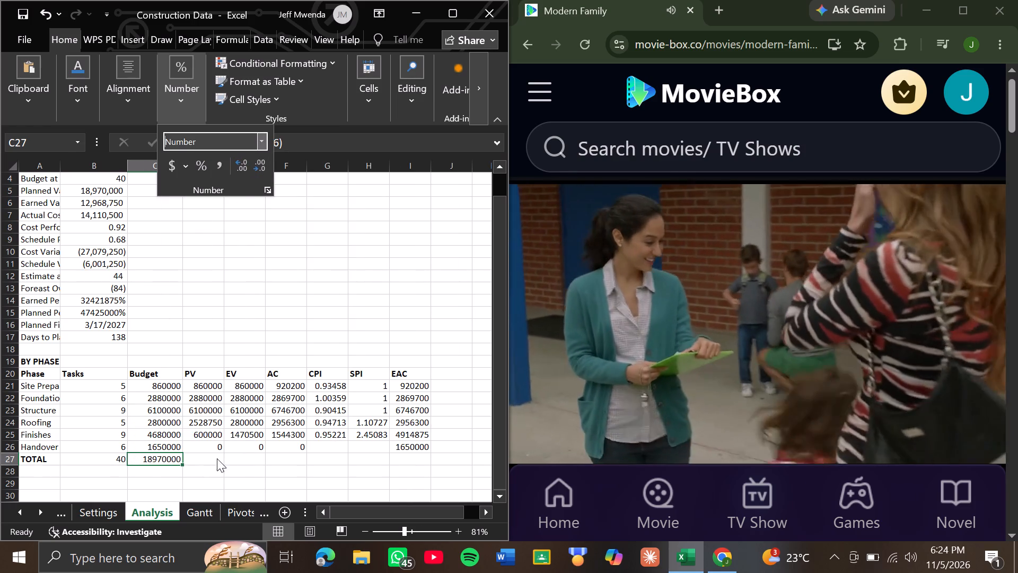
Total the PV column in the TOTAL row by entering =SUM(D21:D26) in D27.
left_click(218, 453)
left_click(209, 466)
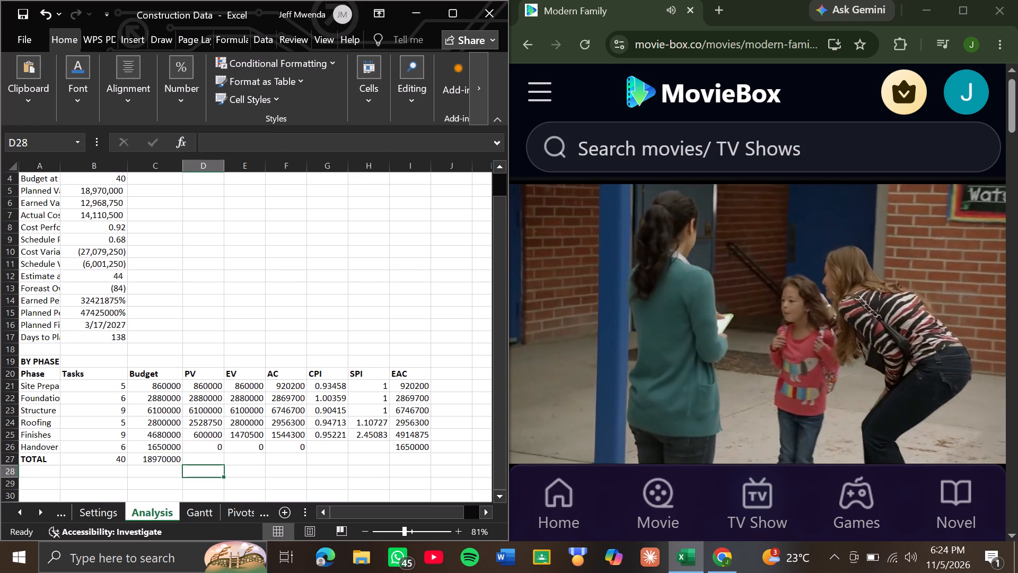
key("Up")
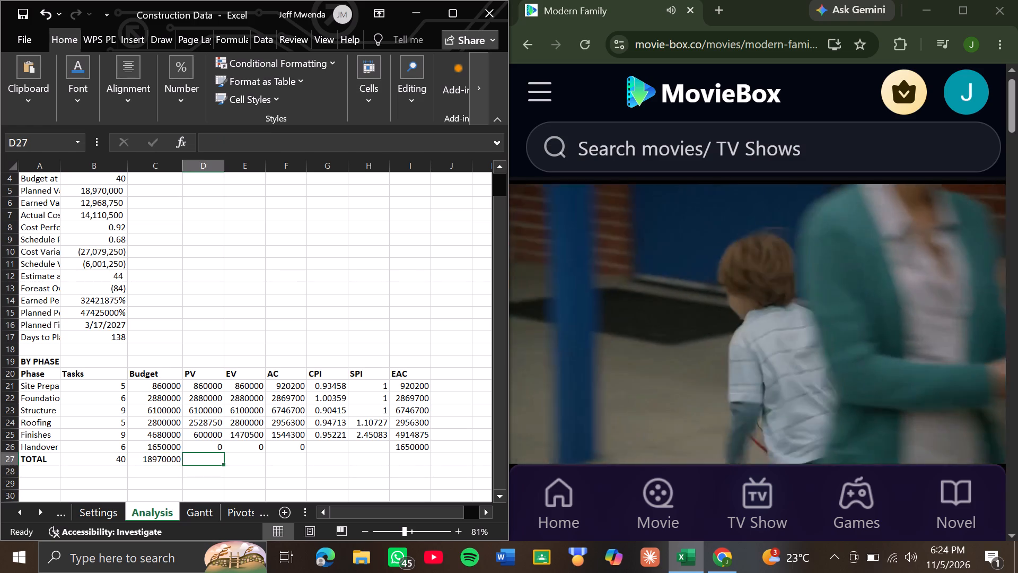
key("equal")
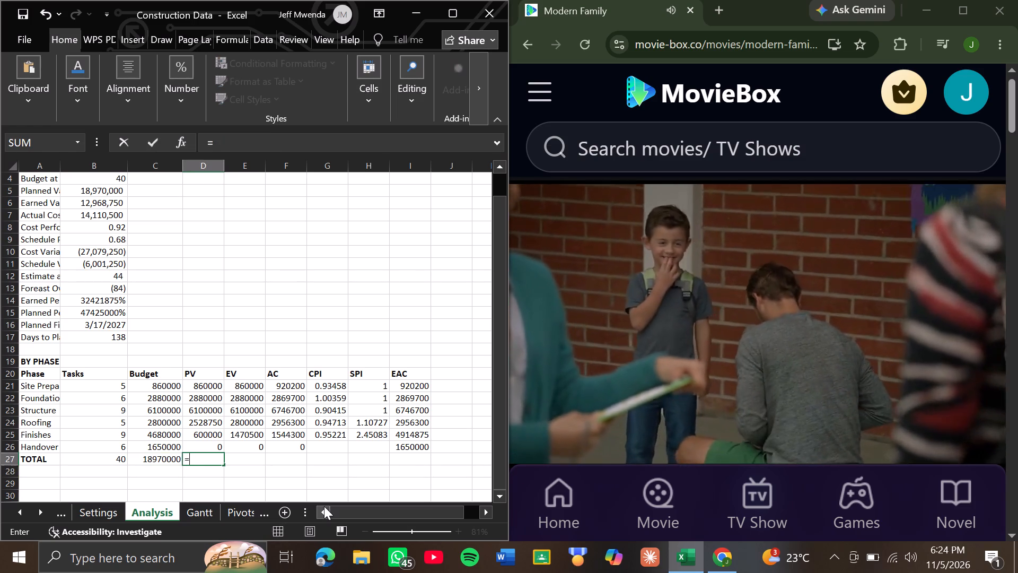
type("SUM")
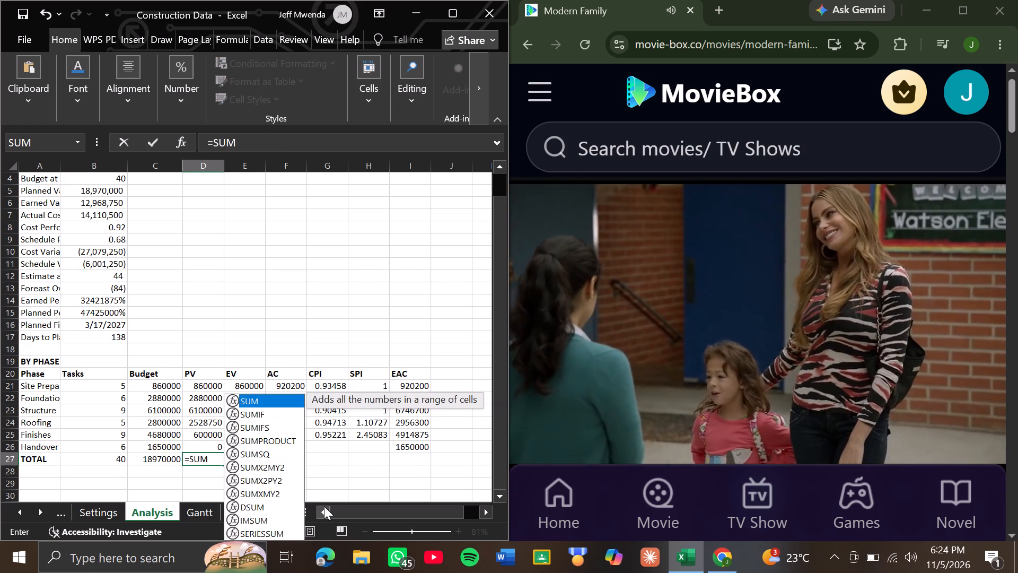
key("Tab")
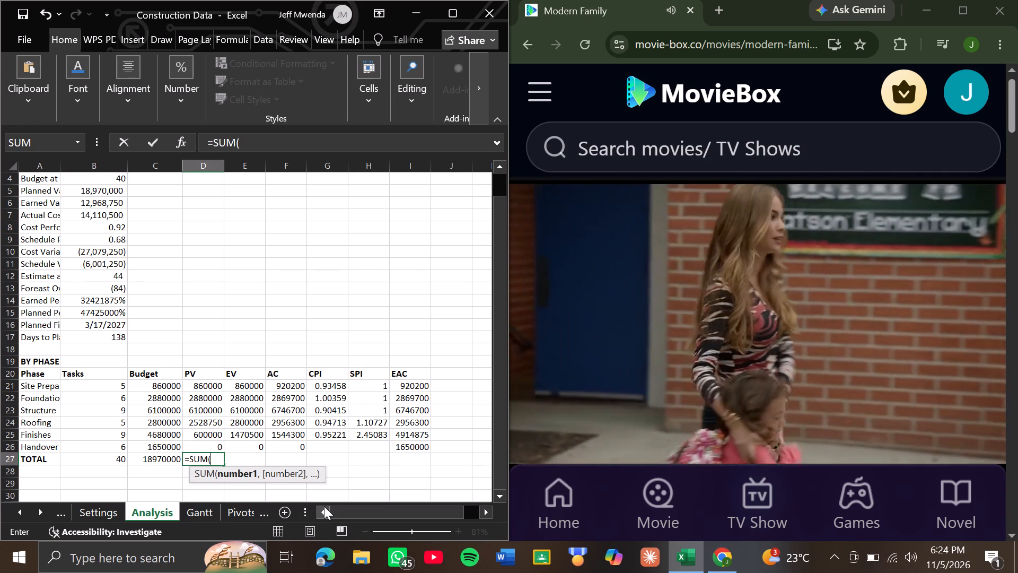
type("D21")
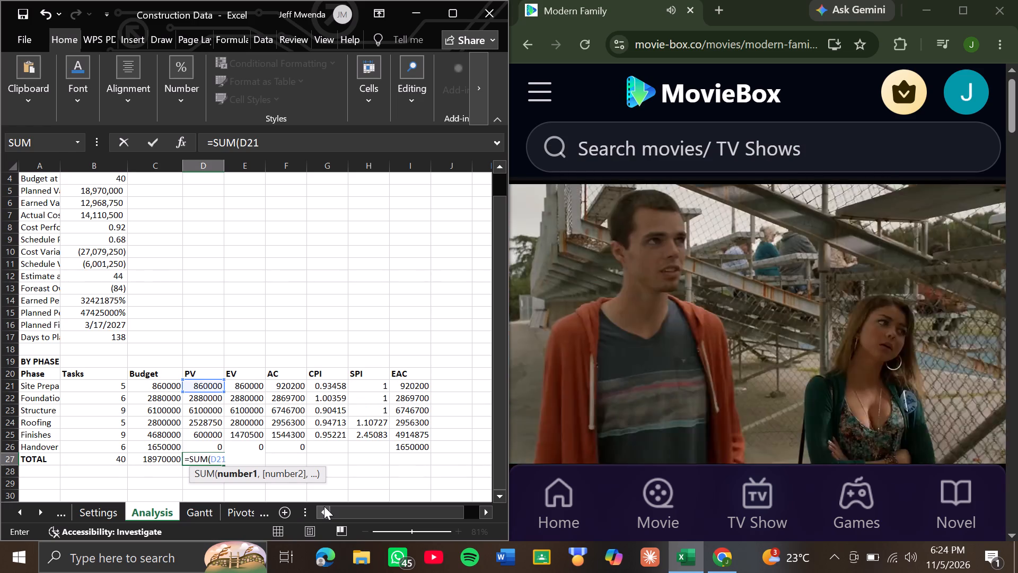
key("shift+colon")
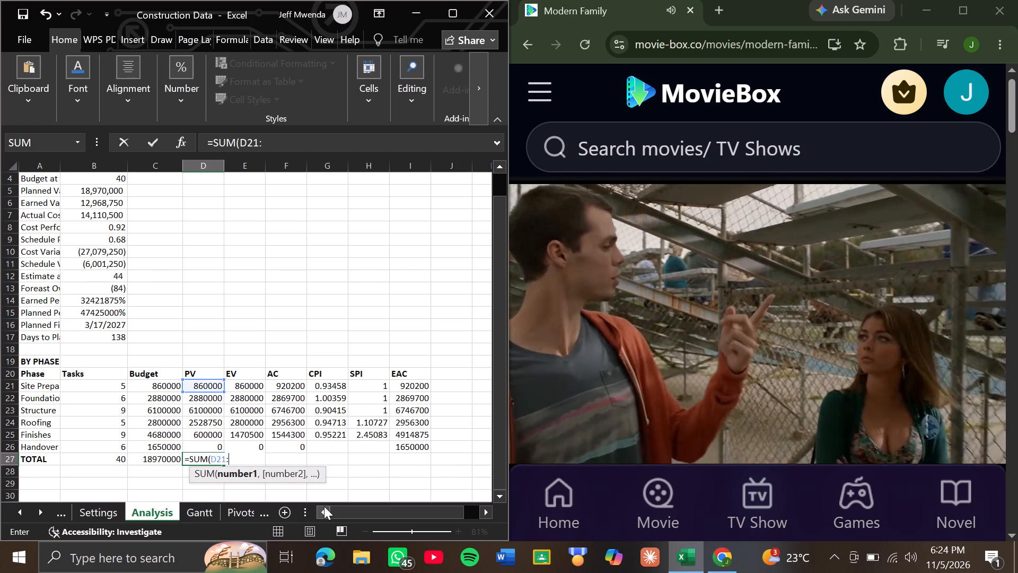
type("D26")
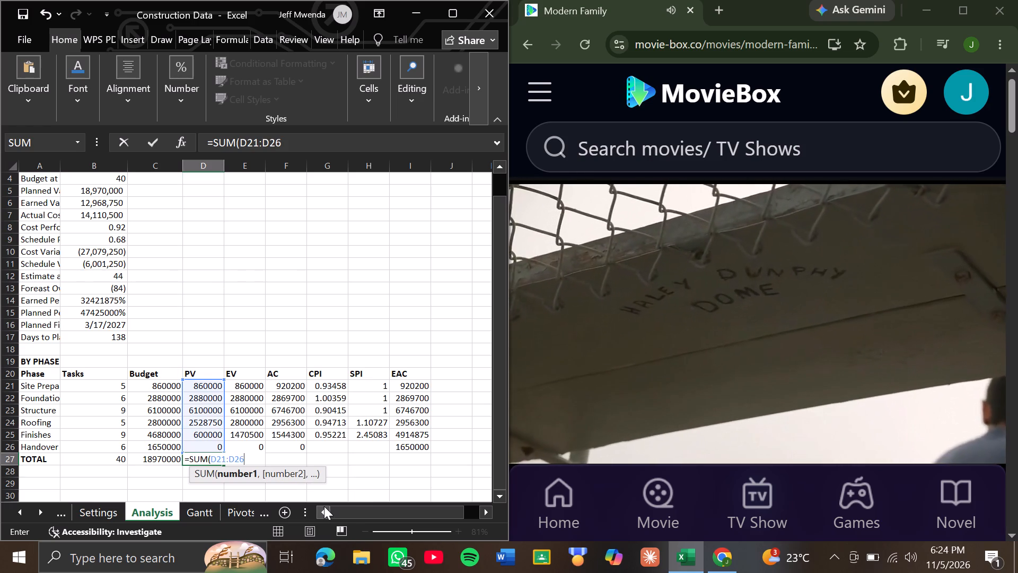
key("shift+parenright")
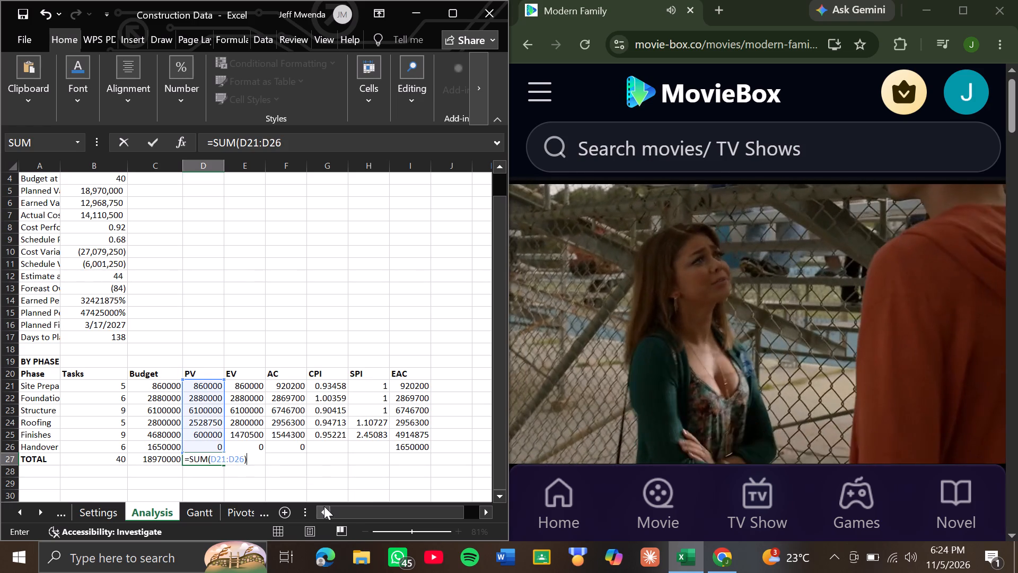
key("Return")
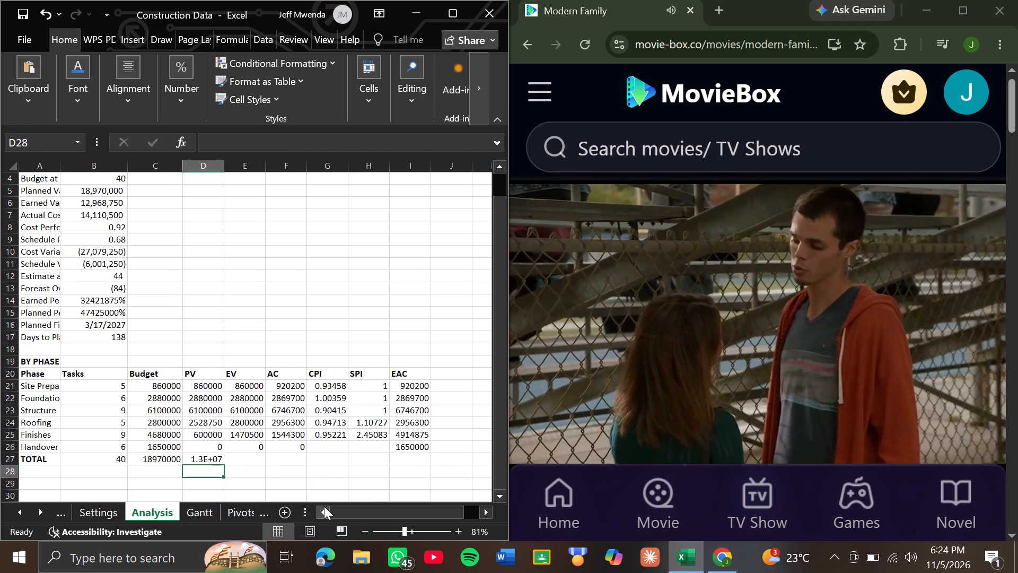
Total the EV column in the TOTAL row by entering =SUM(E21:E26) in E27.
key("Up")
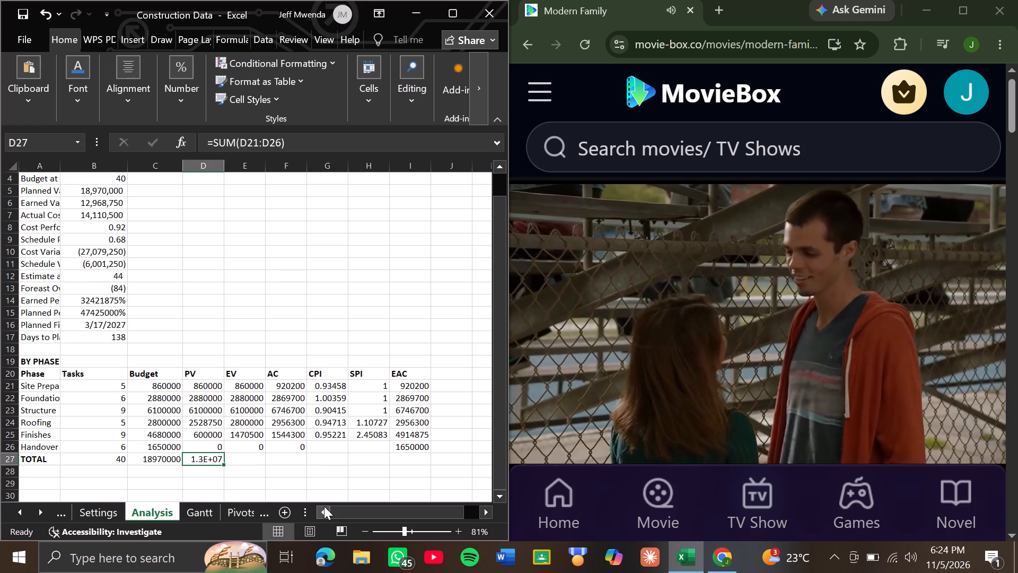
key("Right")
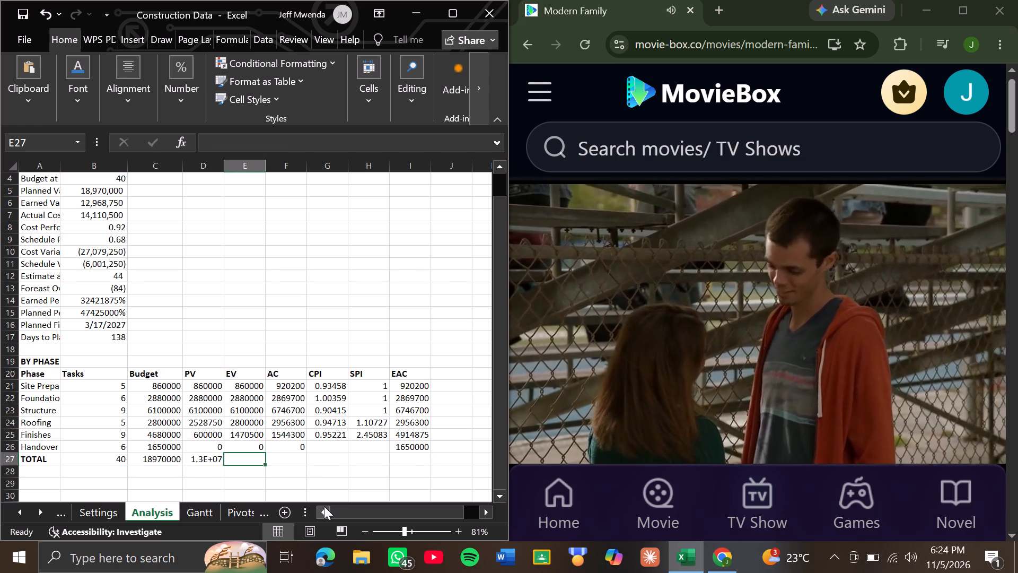
key("equal")
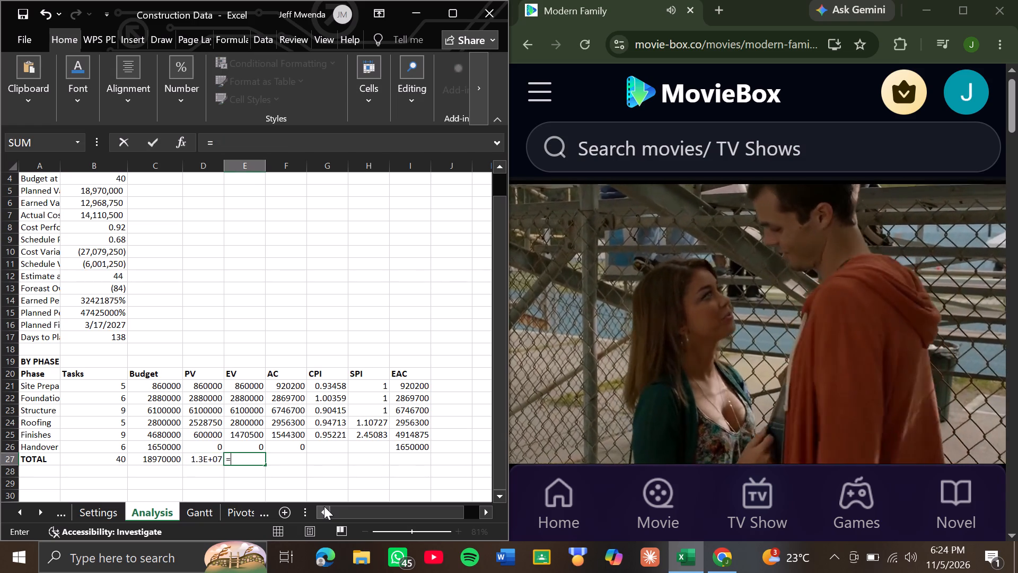
type("SUM")
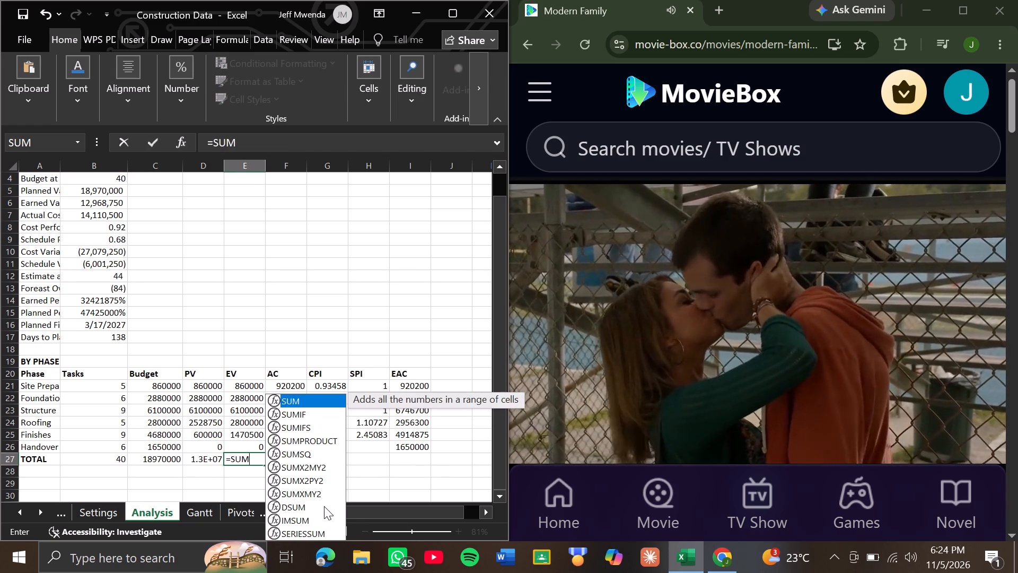
key("Tab")
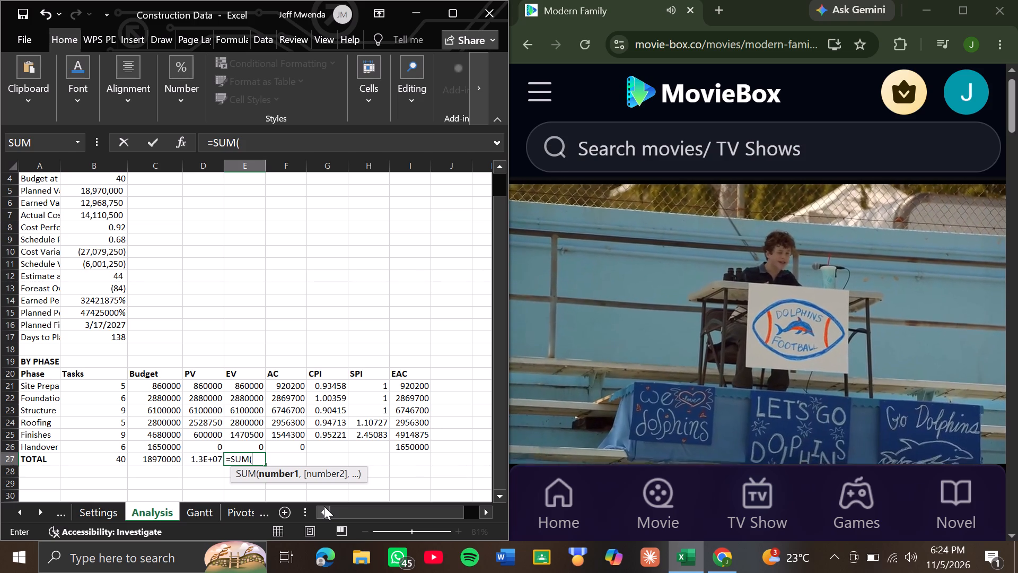
type("E21")
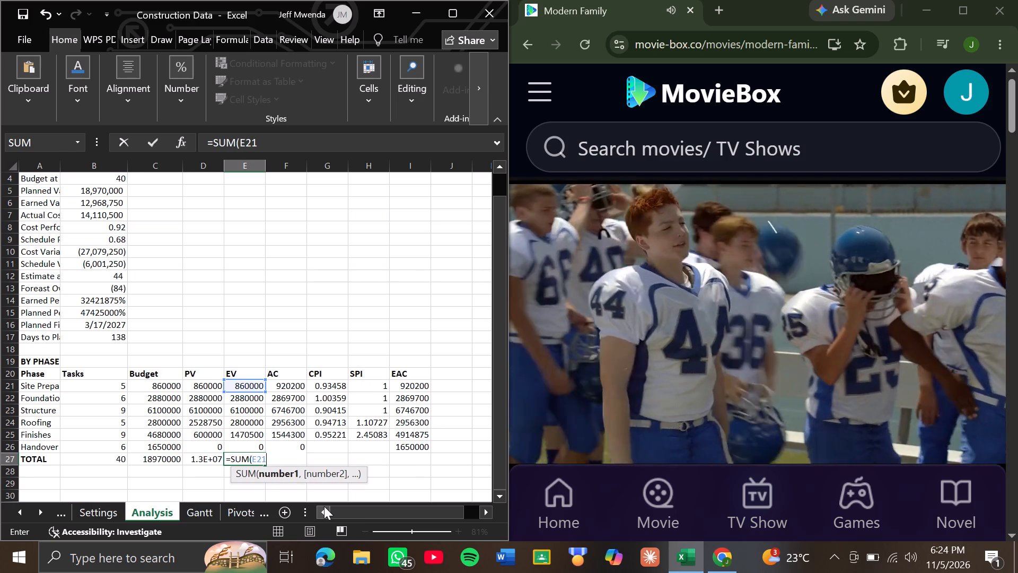
key("shift+colon")
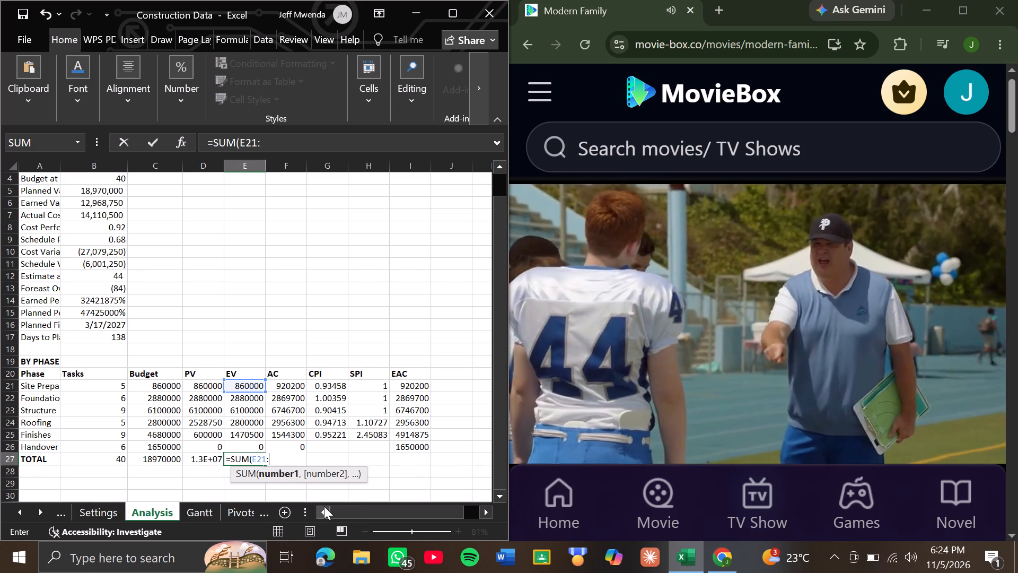
type("E26")
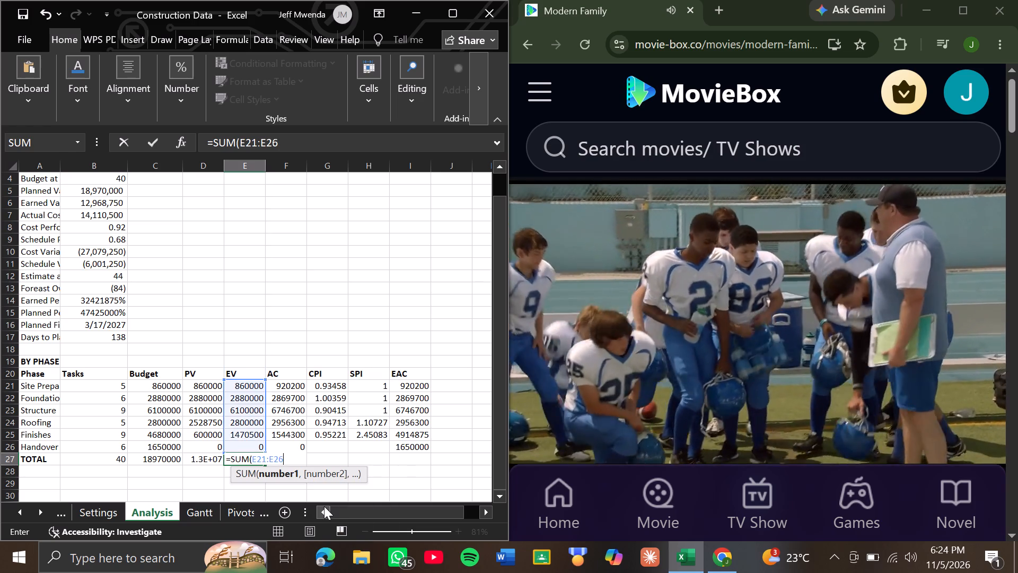
key("shift+parenright")
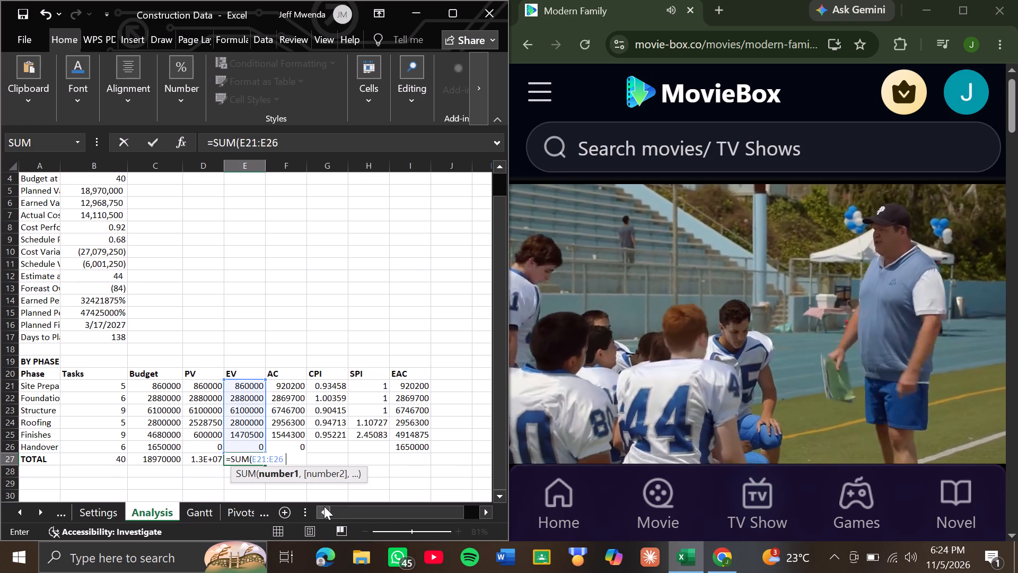
key("Return")
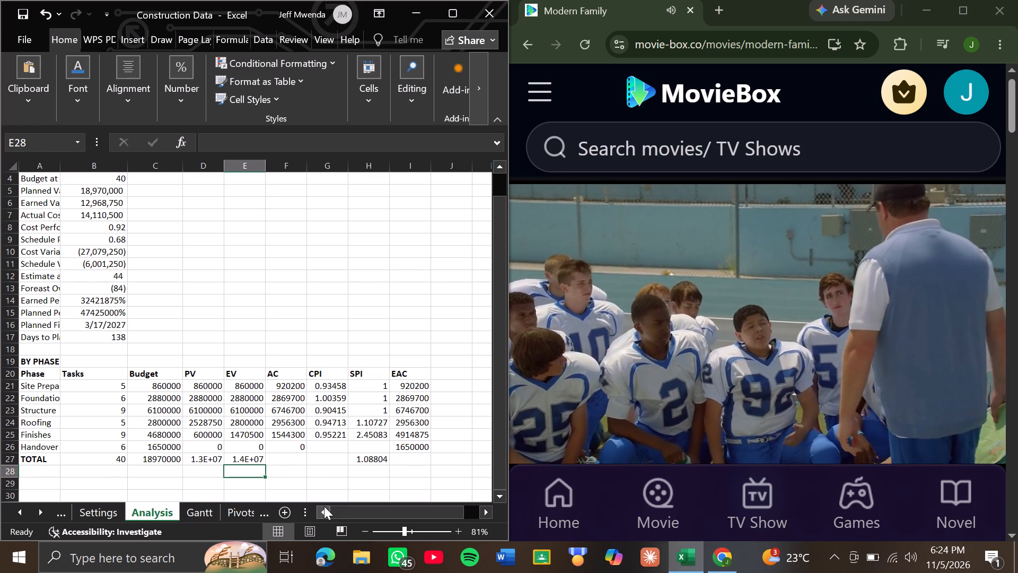
Total the AC column in the TOTAL row by entering =SUM(F21:F26) in F27.
key("Up")
key("Right")
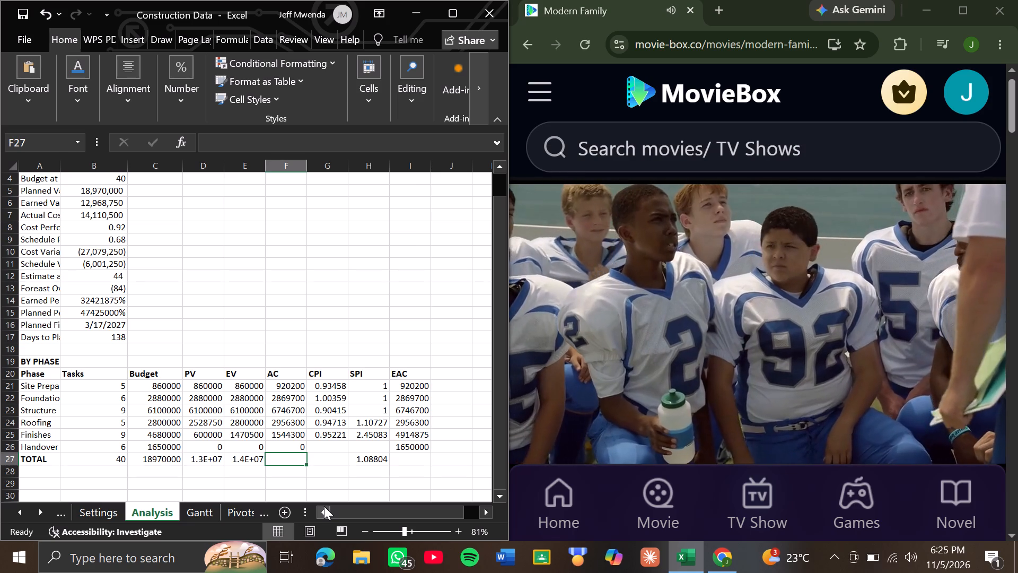
key("equal")
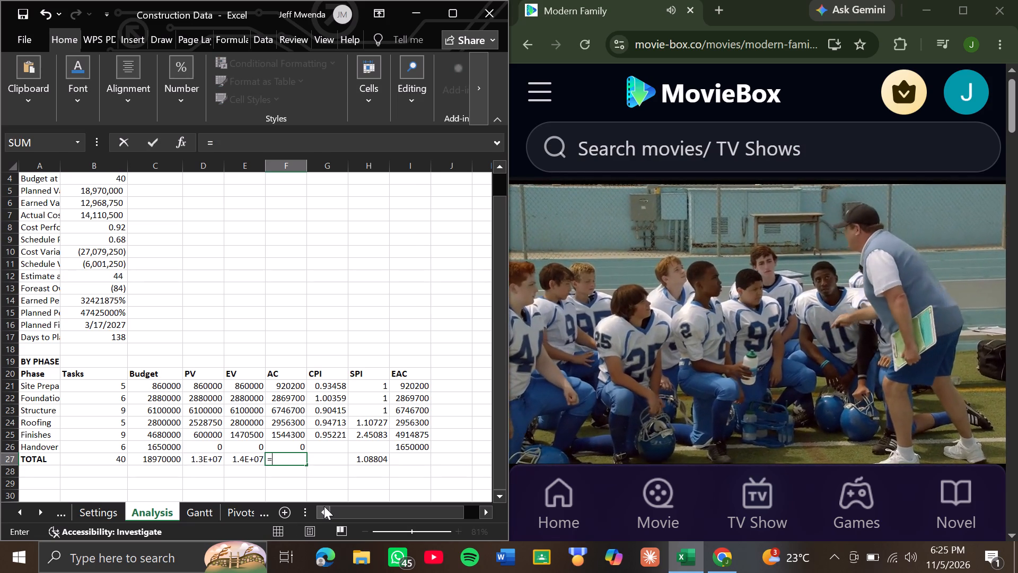
type("SUM")
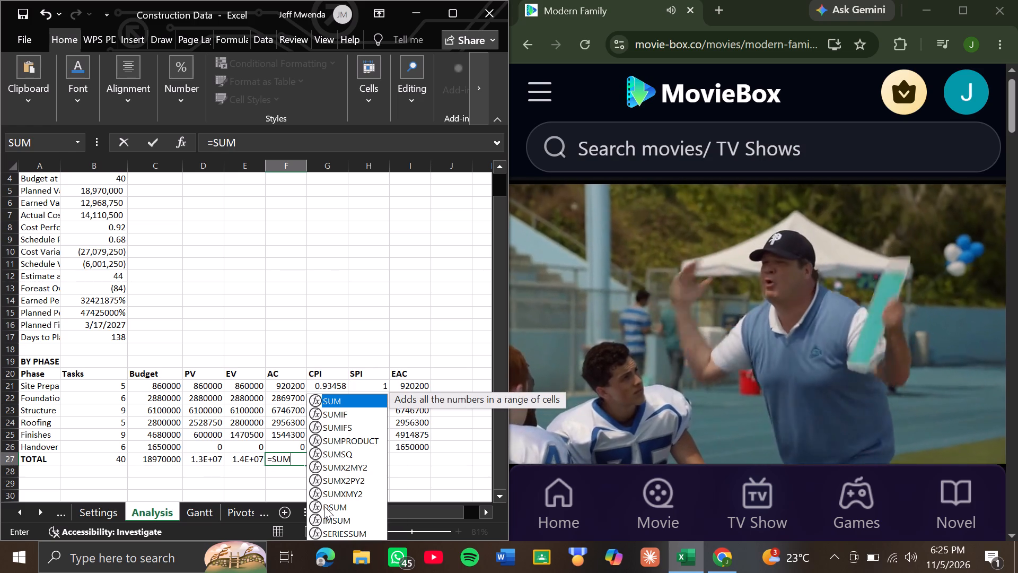
key("Tab")
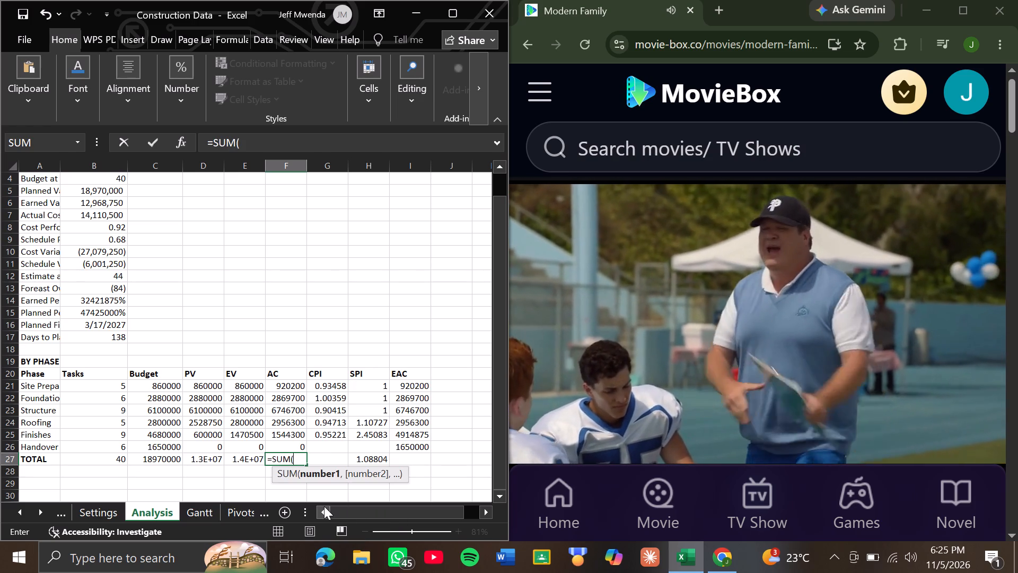
type("F21")
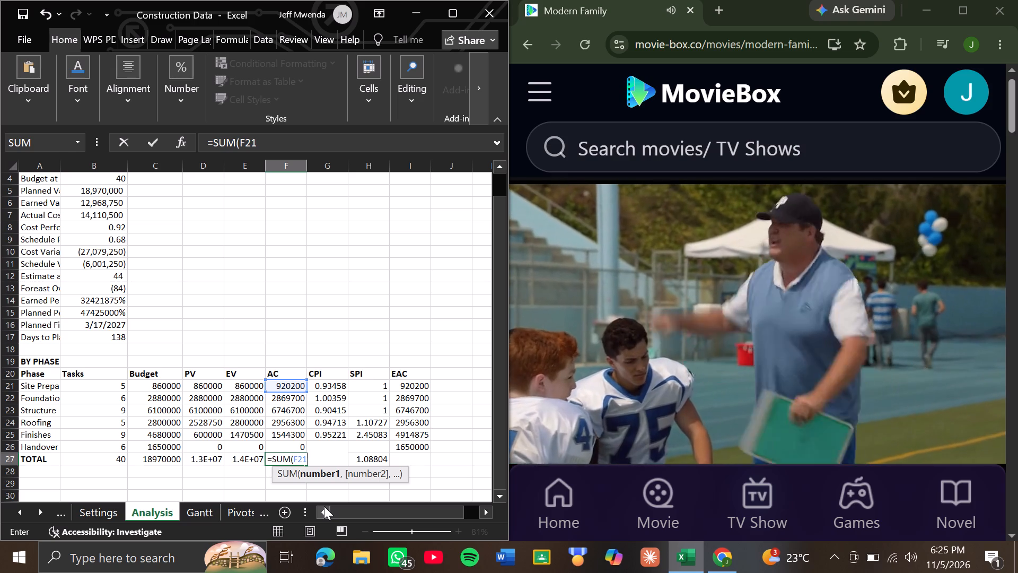
key("shift+colon")
type("F26")
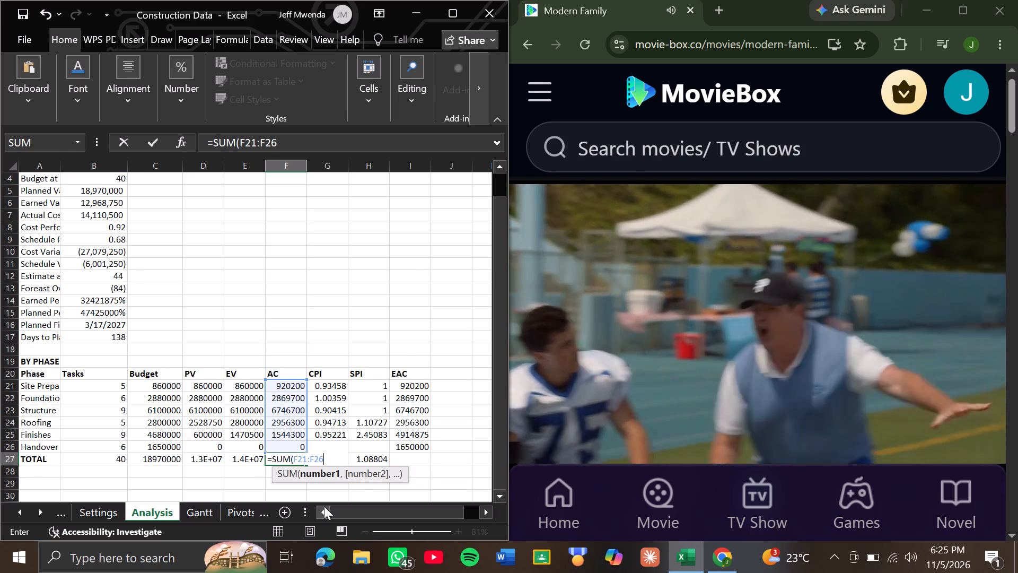
key("shift+parenright")
key("Return")
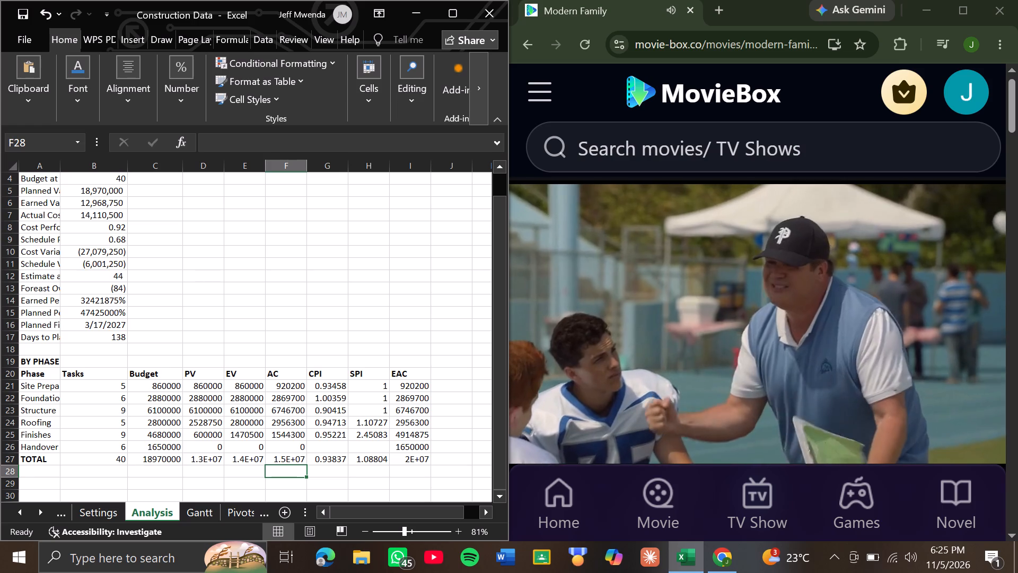
Review the CPI, SPI and EAC formulas in the TOTAL row and spot-check formulas in the phase rows.
left_click(364, 463)
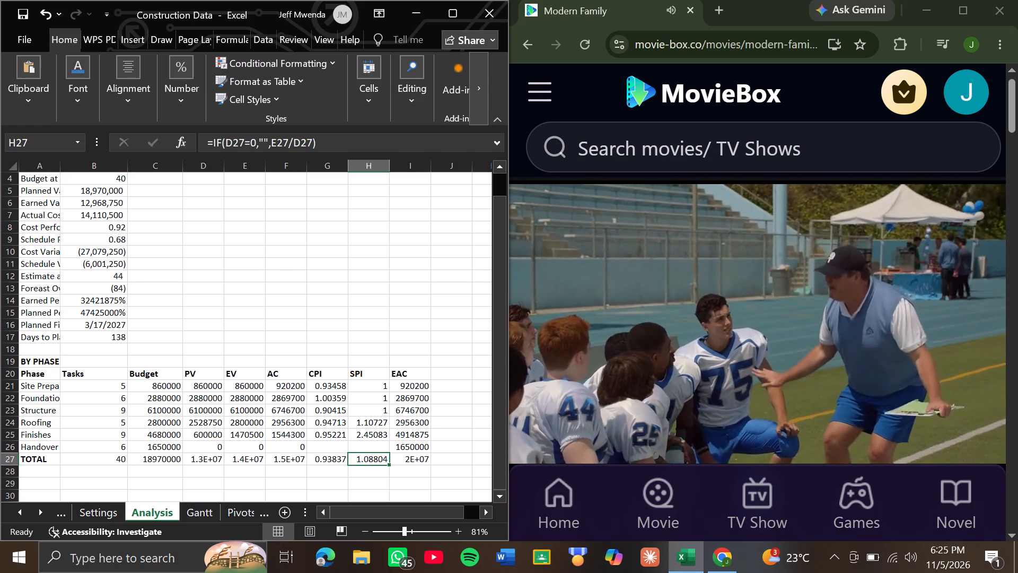
key("Left")
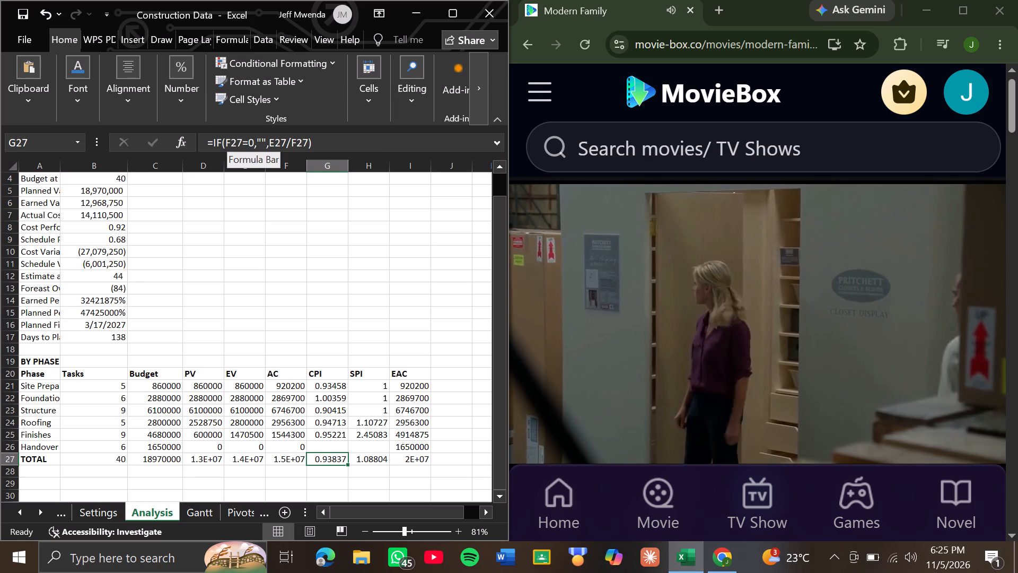
key("Right")
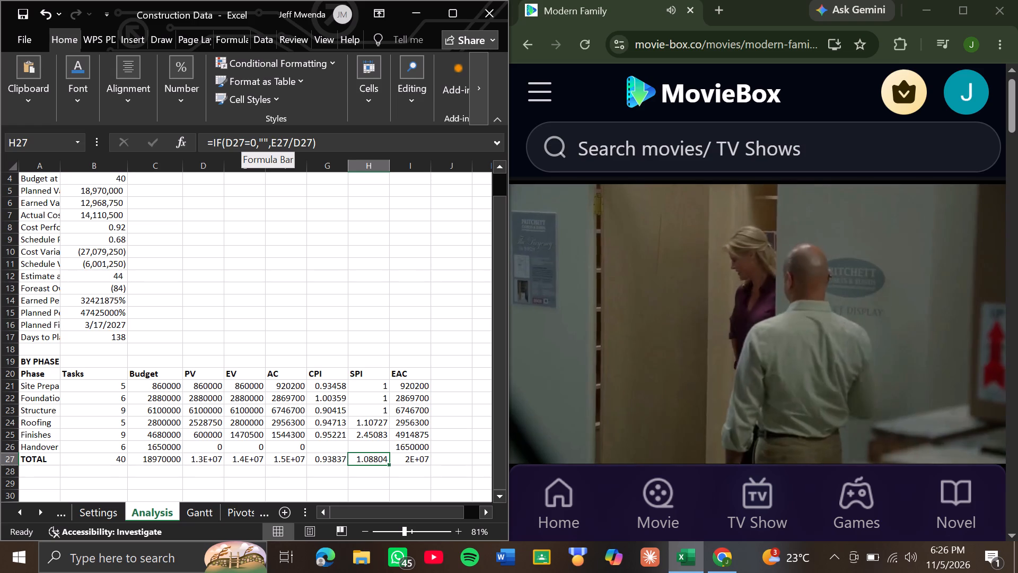
key("Right")
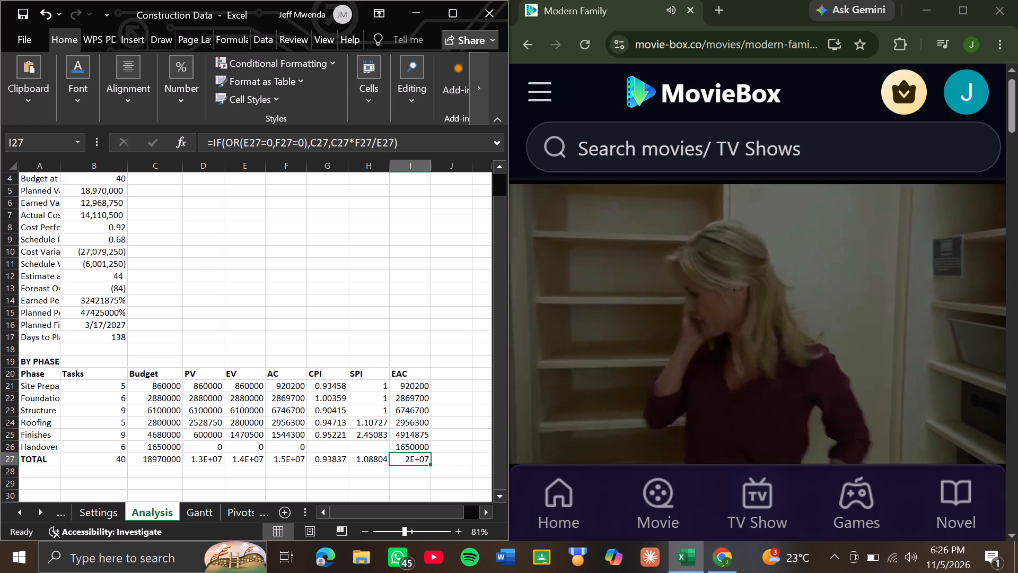
left_click(341, 424)
scroll(341, 424, "down", 2)
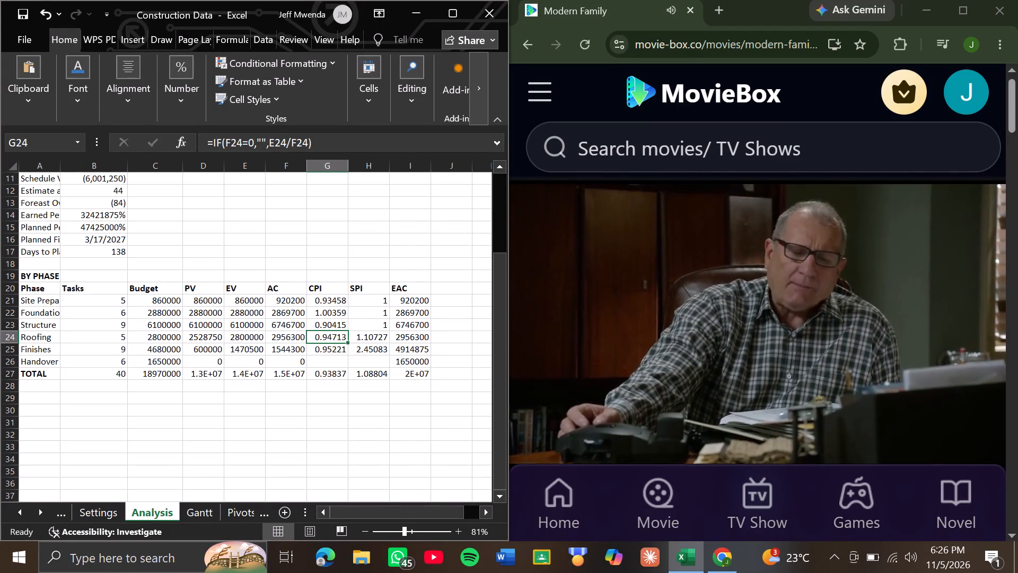
left_click(91, 387)
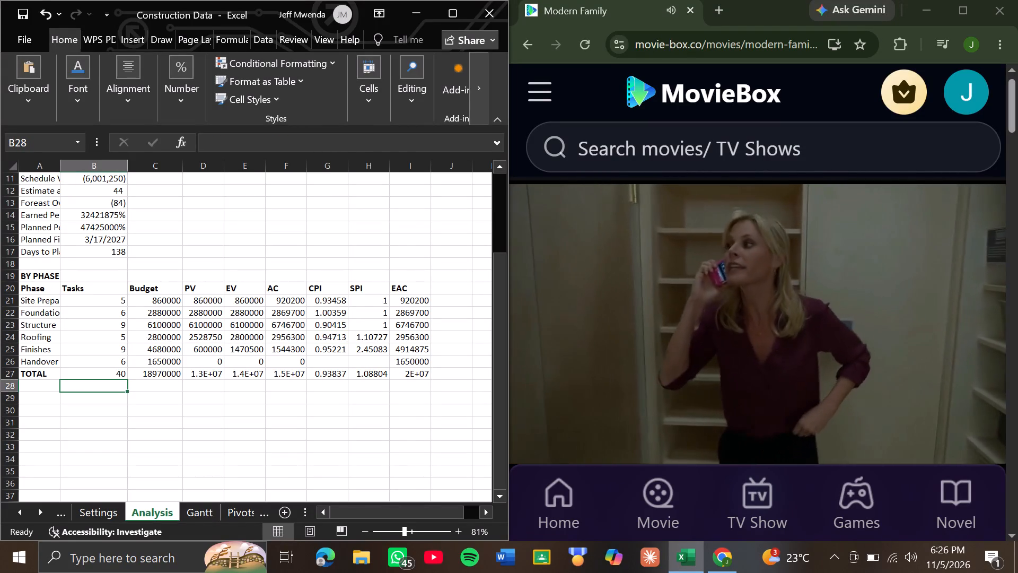
left_click(375, 364)
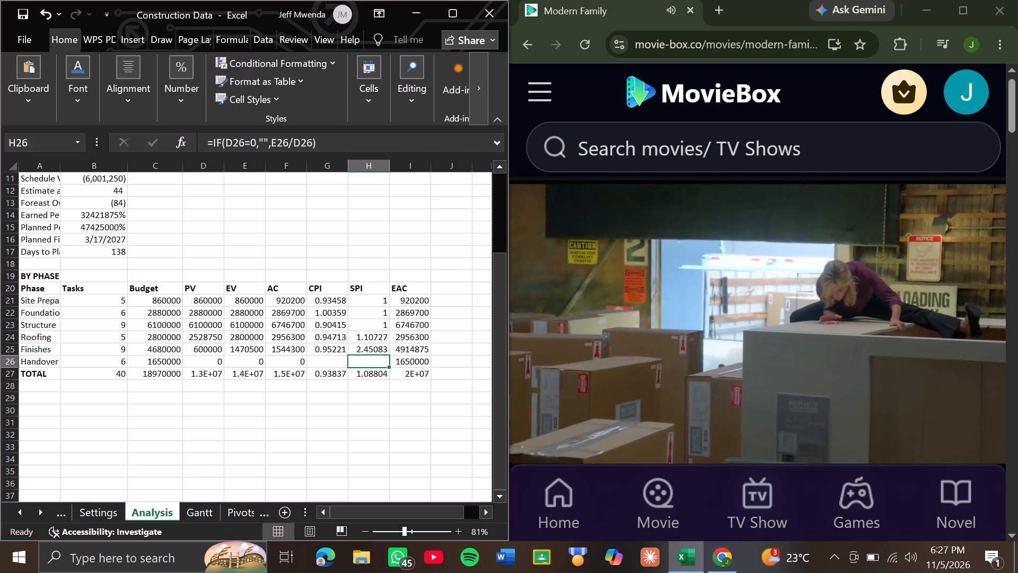
left_click(122, 303)
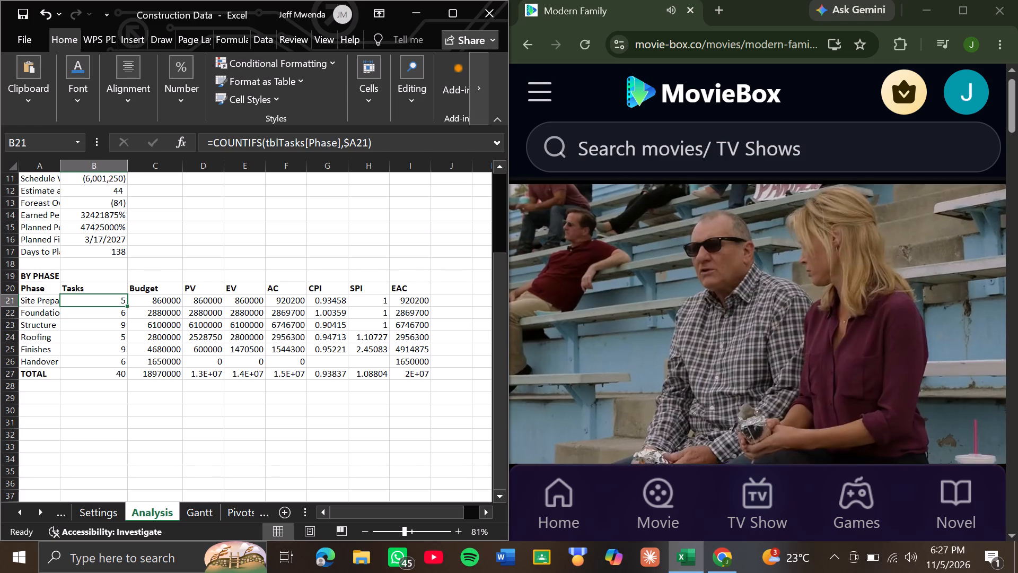
Simplify the TOTAL row's CPI formula in G27 to =E27/F27 by removing the IF zero check.
left_click(330, 369)
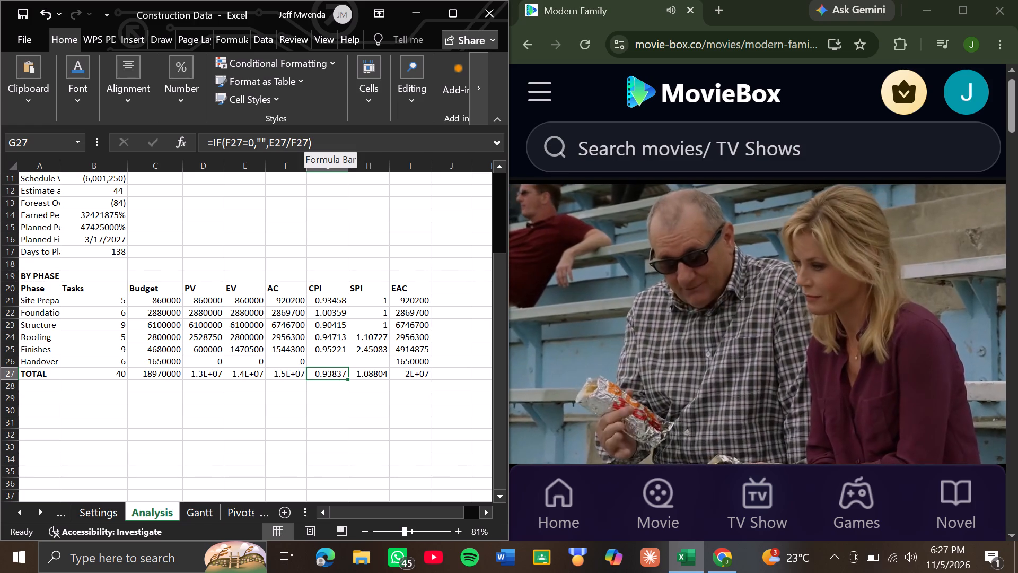
left_click(266, 142)
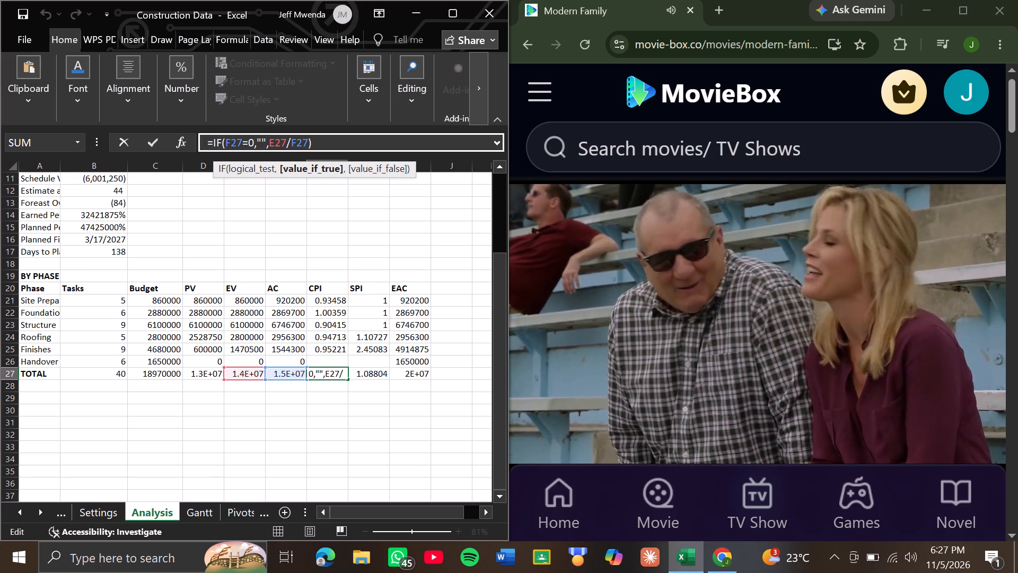
key("Right")
key("BackSpace")
key("BackSpace")
key("BackSpace")
key("BackSpace")
key("BackSpace")
key("BackSpace")
key("BackSpace")
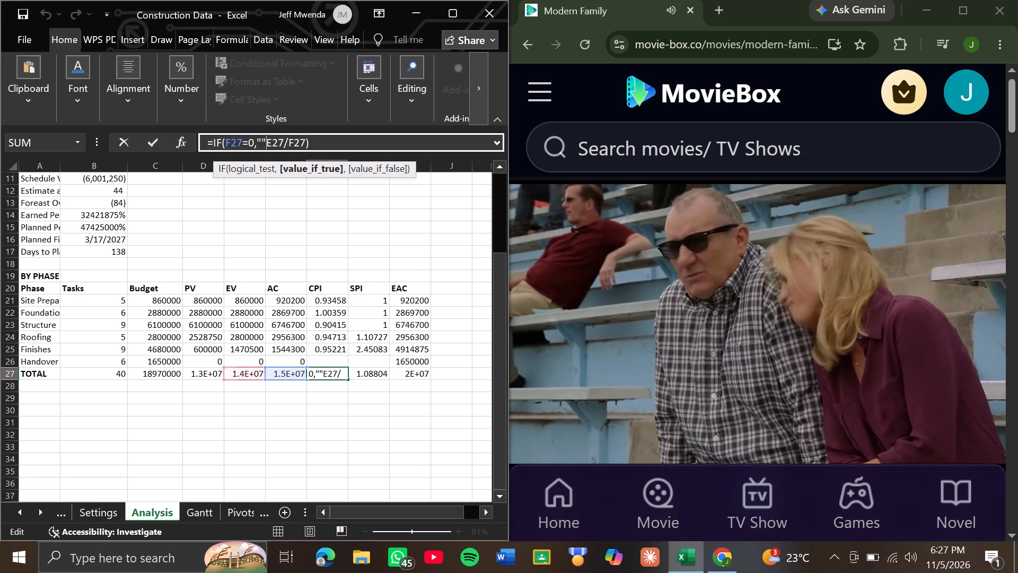
key("BackSpace")
key("BackSpace")
key("BackSpace")
key("BackSpace")
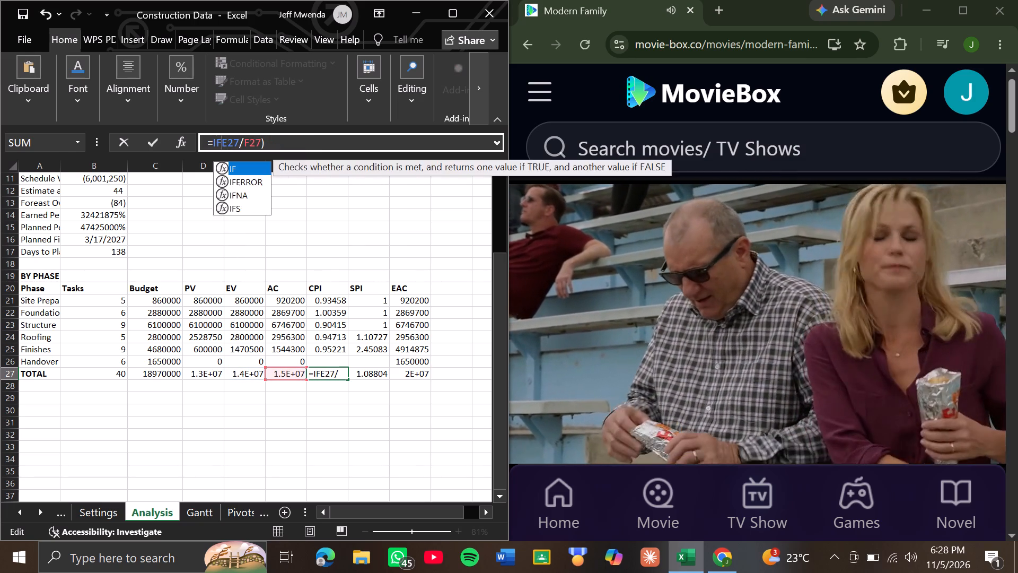
key("BackSpace")
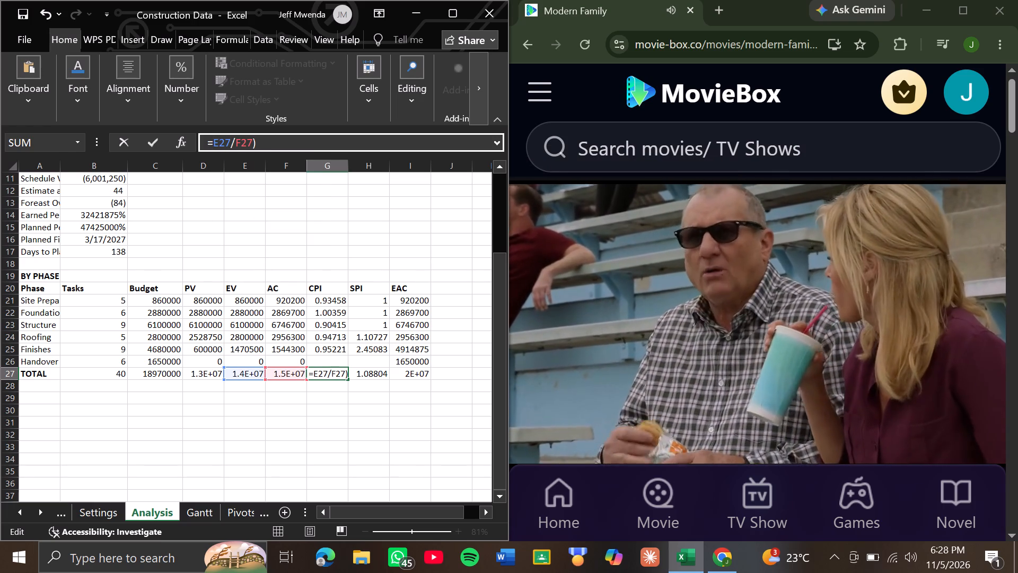
key("Return")
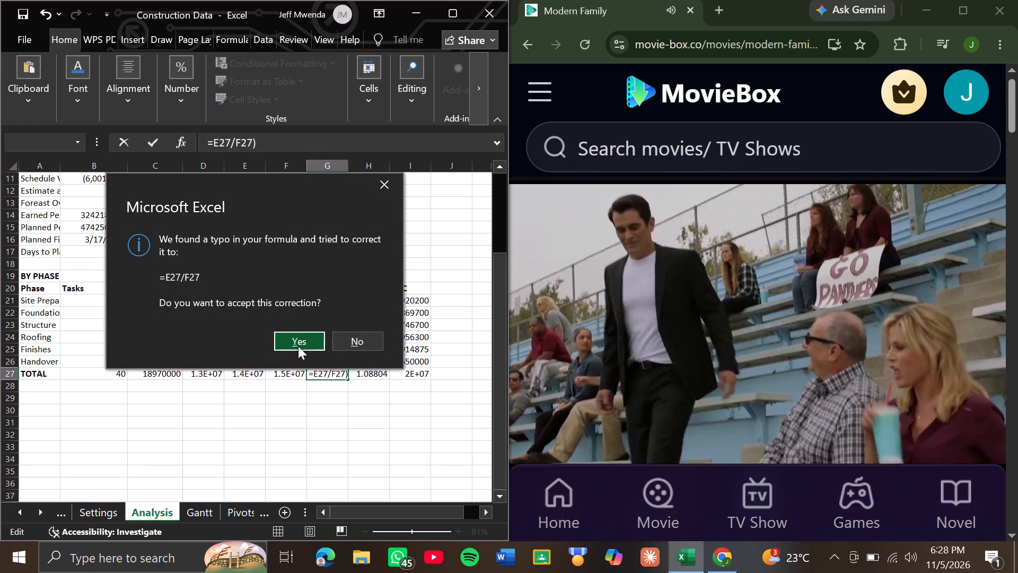
left_click(300, 336)
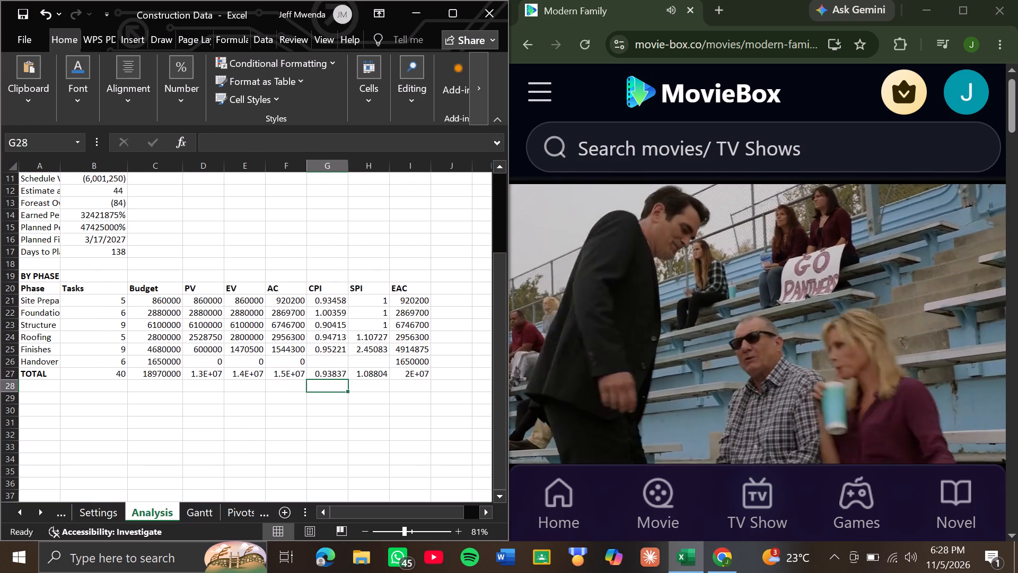
Simplify the TOTAL row's SPI formula in H27 to =E27/D27 by removing the IF zero check.
left_click(374, 374)
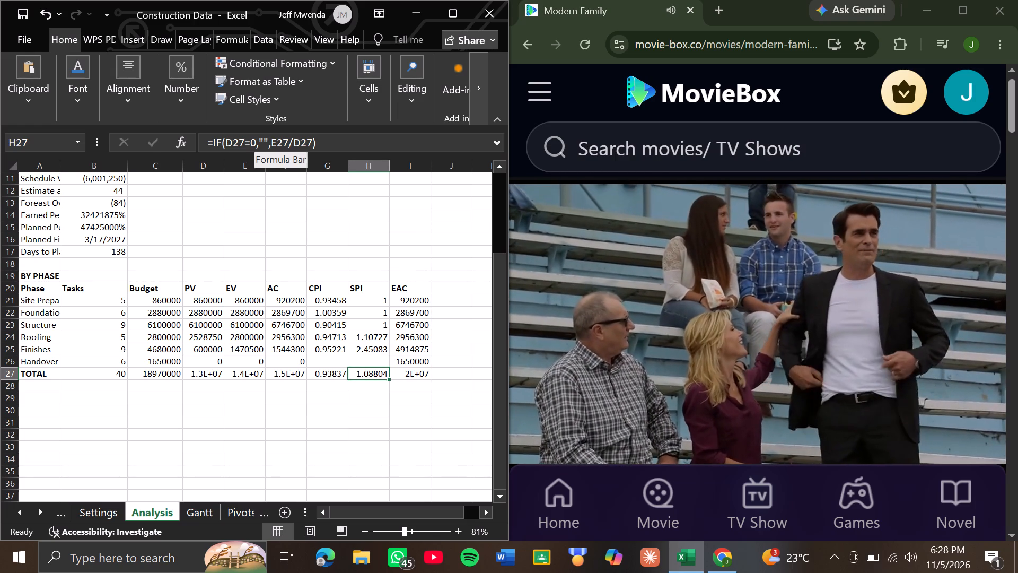
left_click(269, 144)
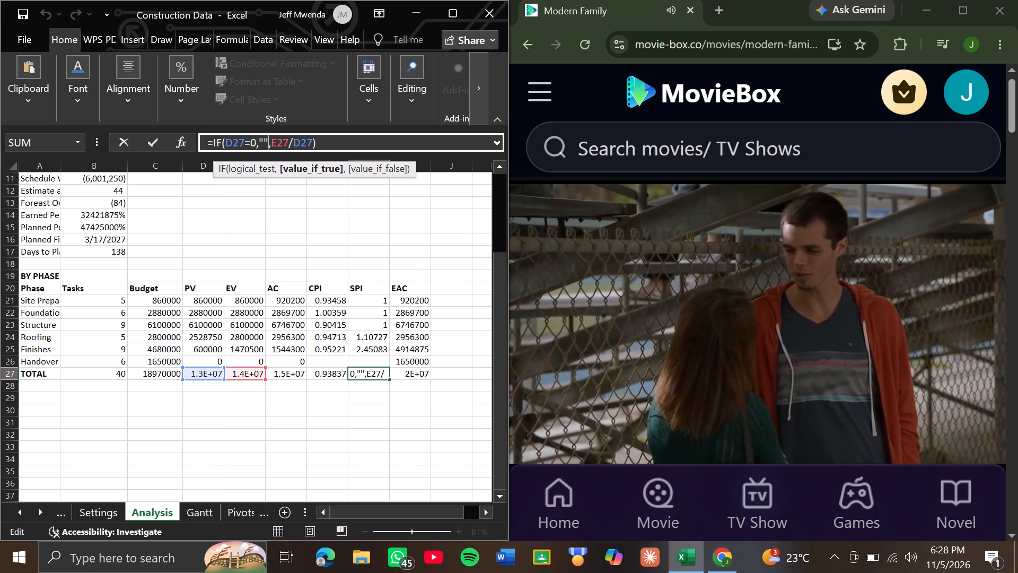
key("Right")
key("BackSpace")
key("BackSpace")
key("BackSpace")
key("BackSpace")
key("BackSpace")
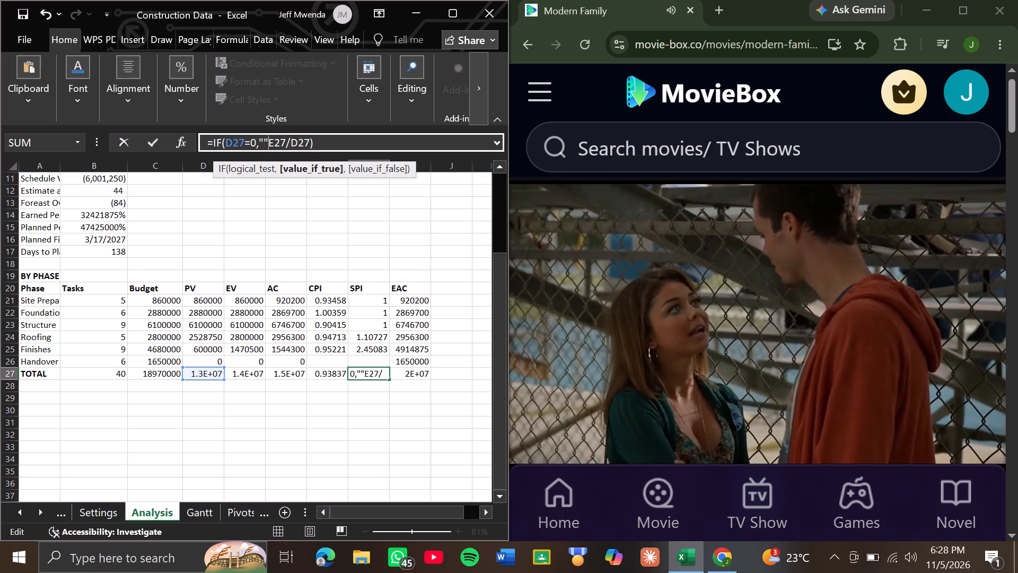
key("BackSpace")
key("BackSpace")
key("BackSpace")
key("BackSpace")
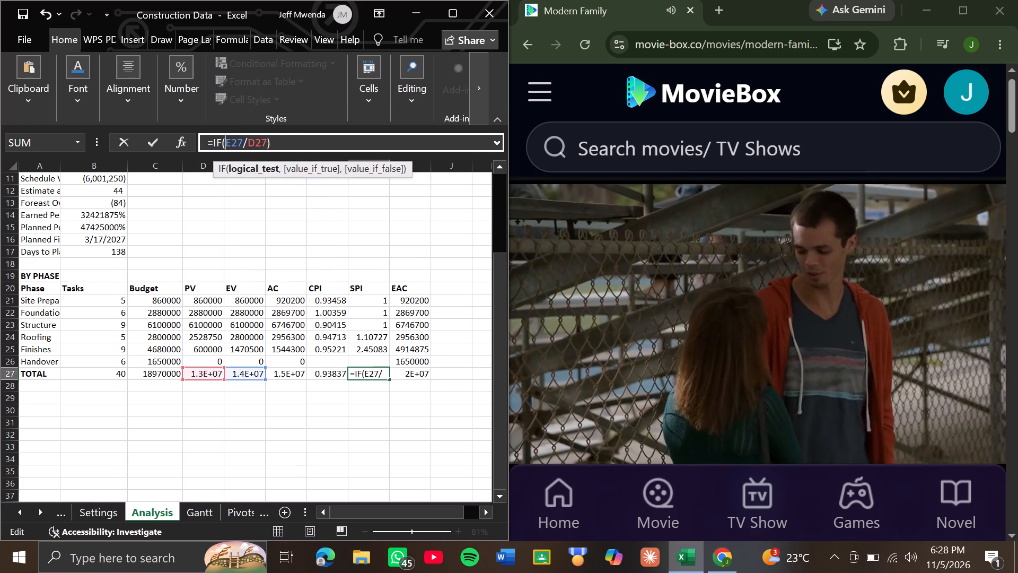
key("BackSpace")
key("BackSpace")
key("BackSpace")
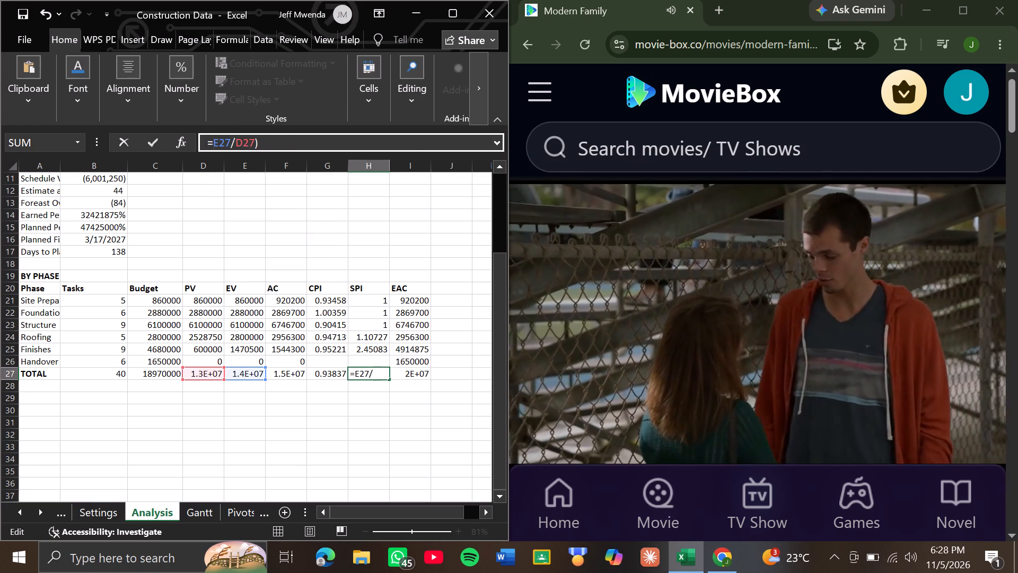
key("Return")
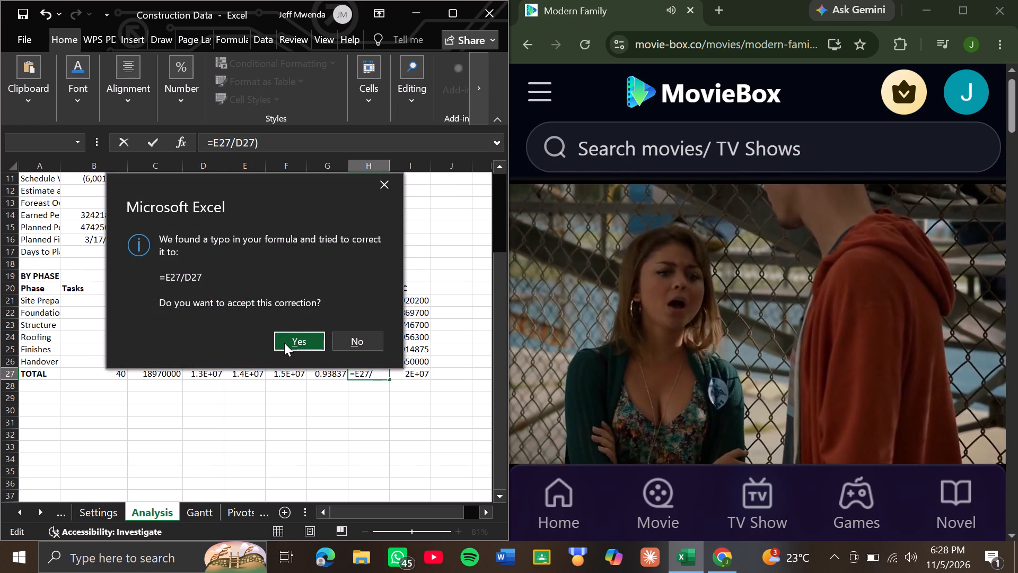
left_click(284, 343)
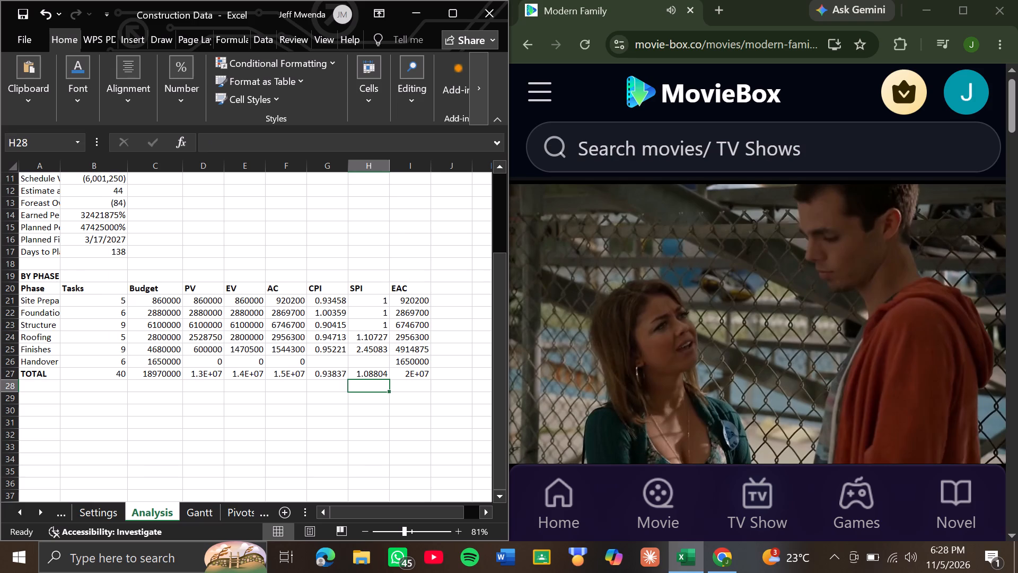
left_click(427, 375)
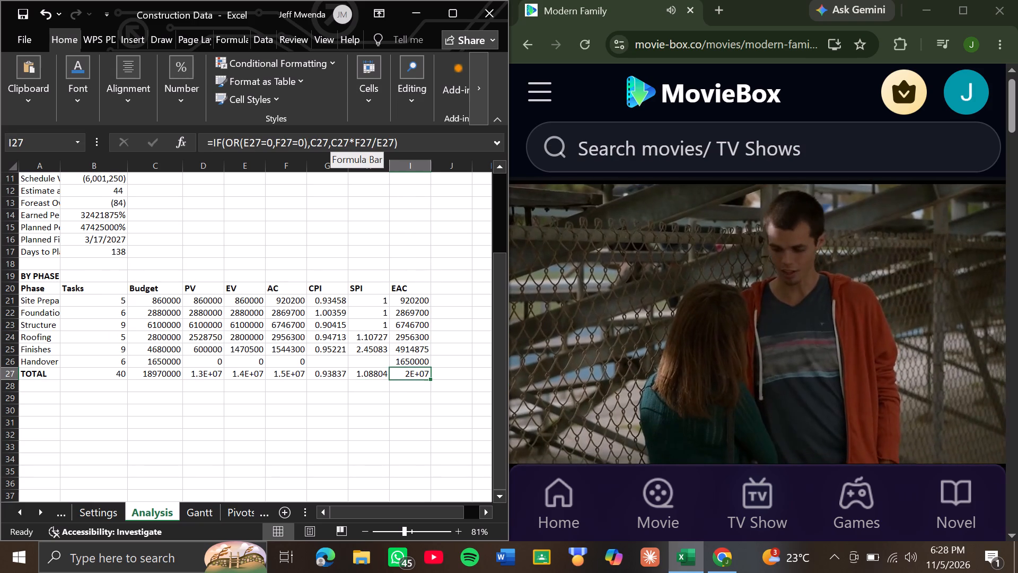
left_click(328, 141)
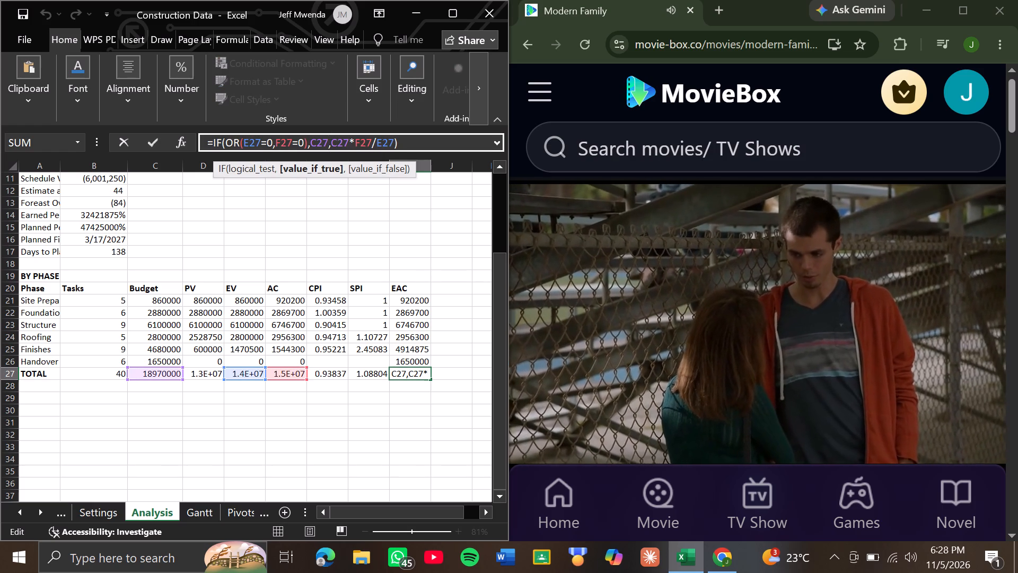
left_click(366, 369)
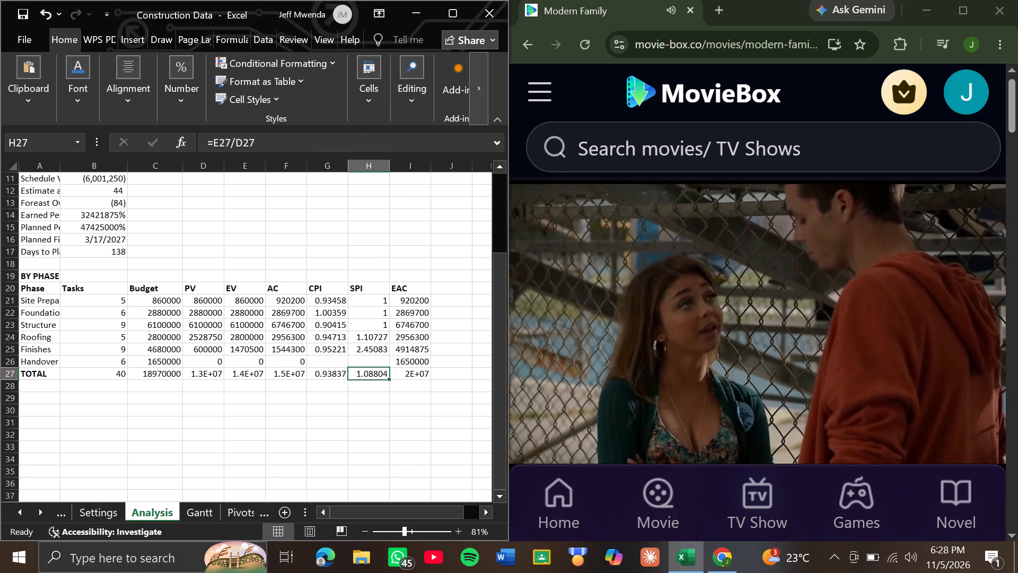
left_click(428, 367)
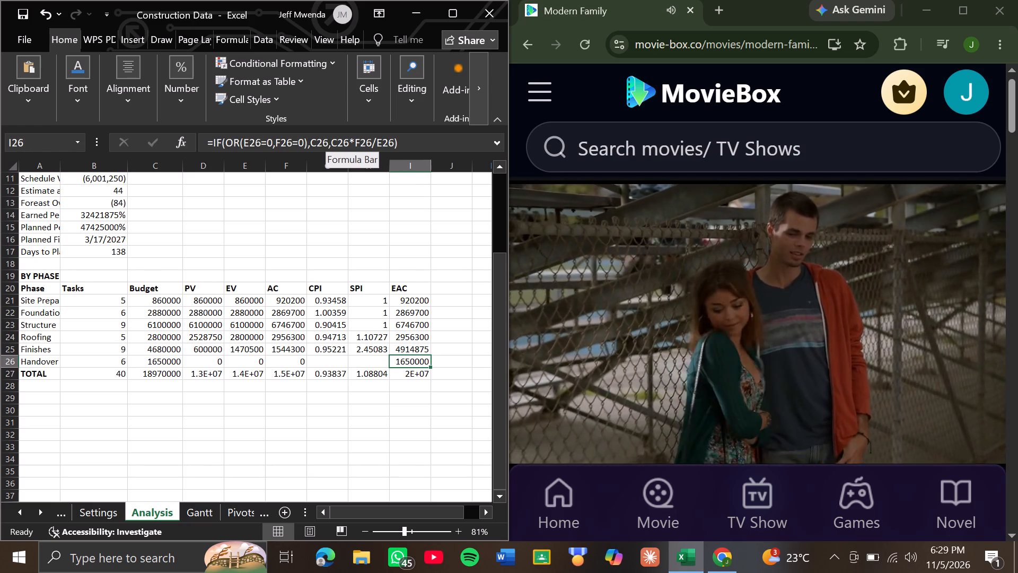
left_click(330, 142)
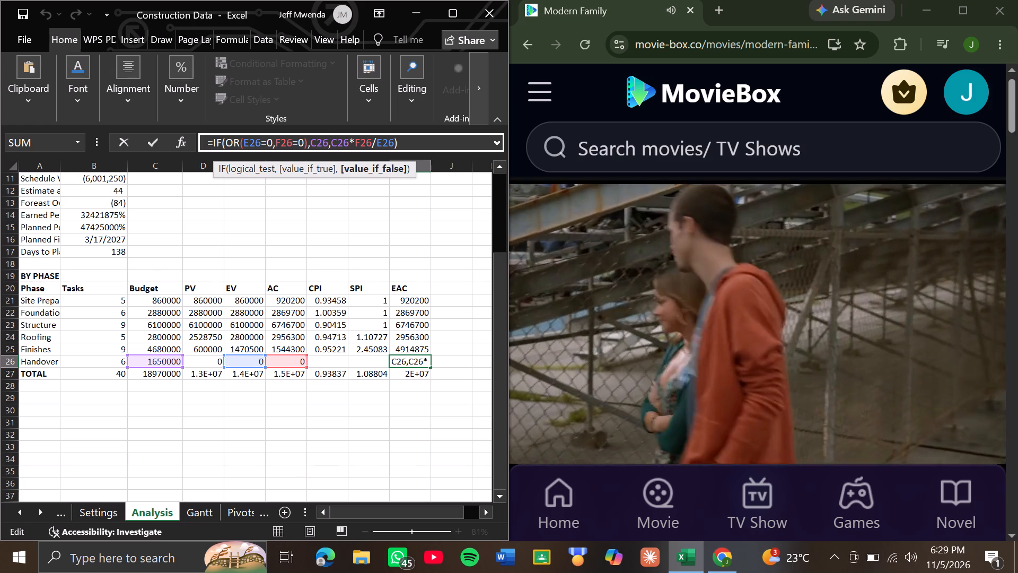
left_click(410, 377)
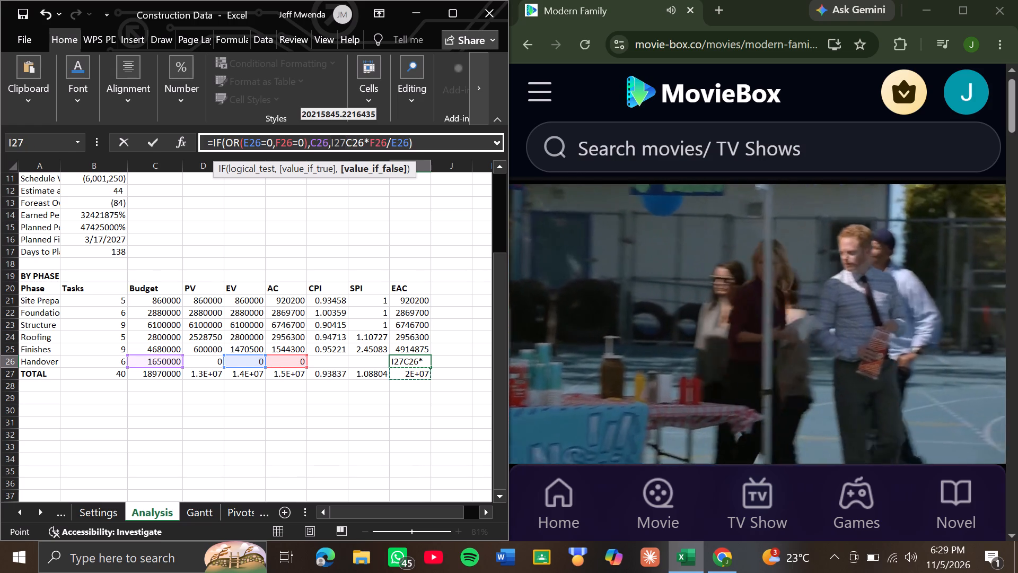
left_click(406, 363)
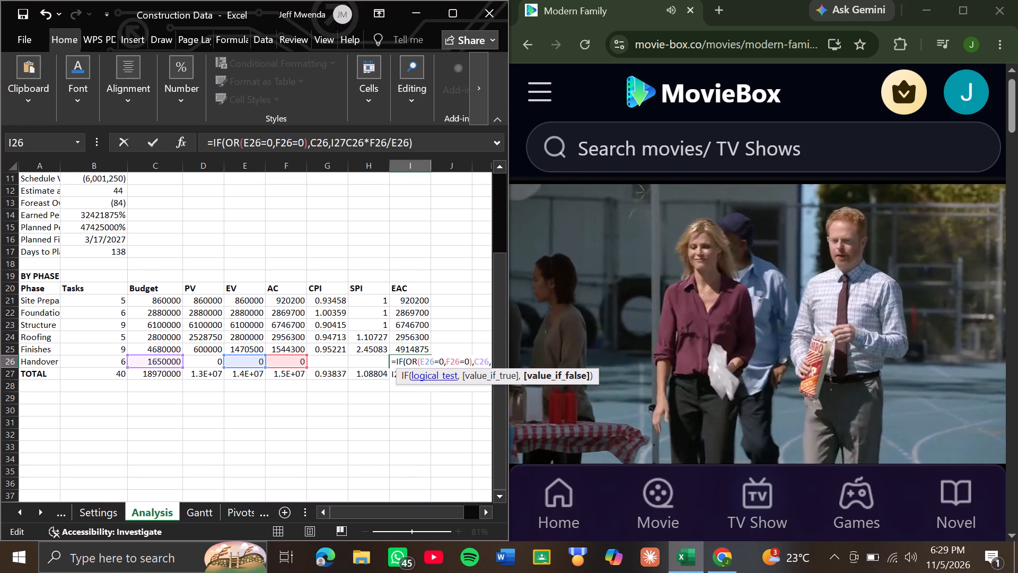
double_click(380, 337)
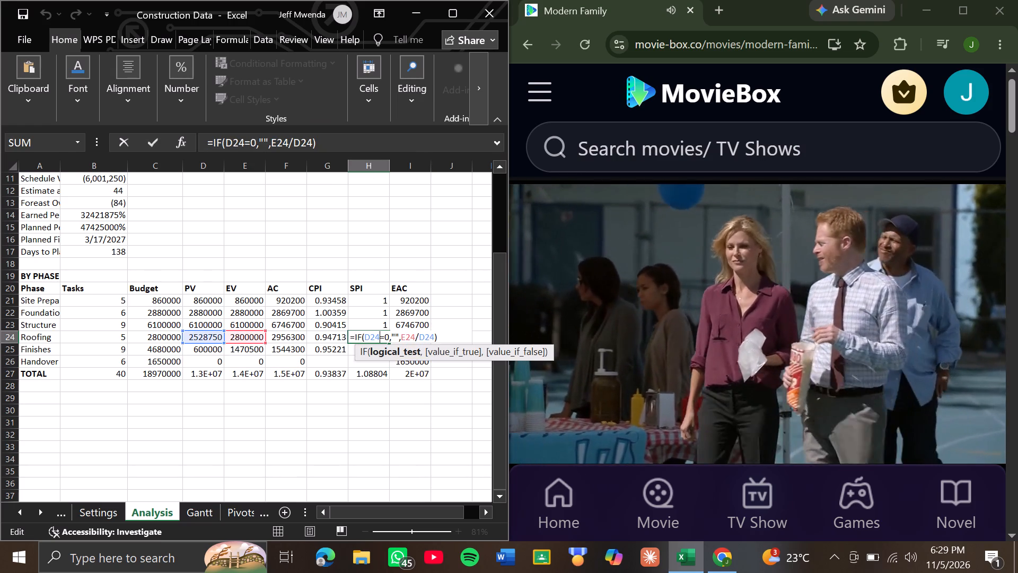
Simplify the TOTAL row's EAC formula in I27 to =C27*F27/E27 by removing the IF/OR zero check.
left_click(411, 377)
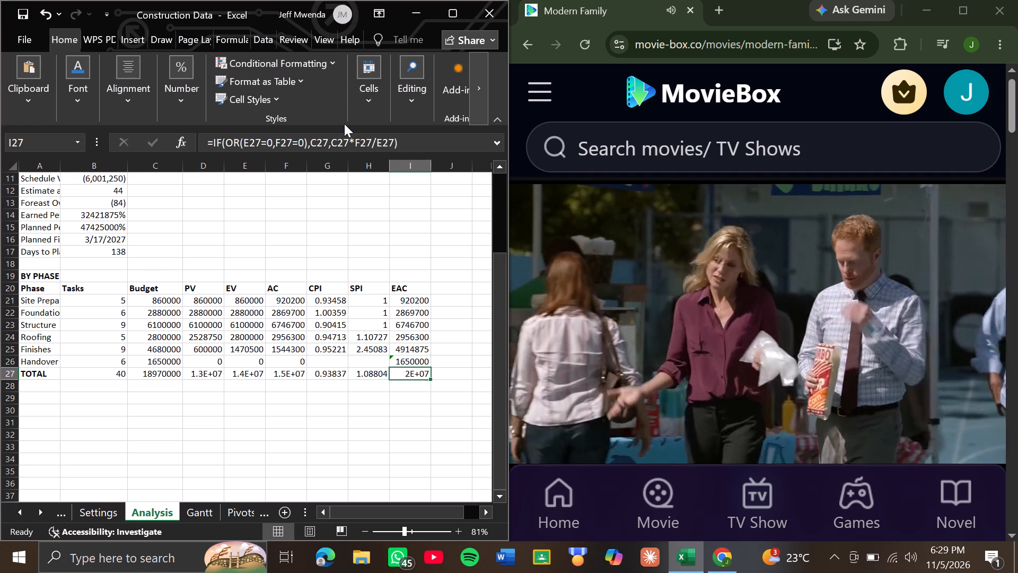
left_click(331, 142)
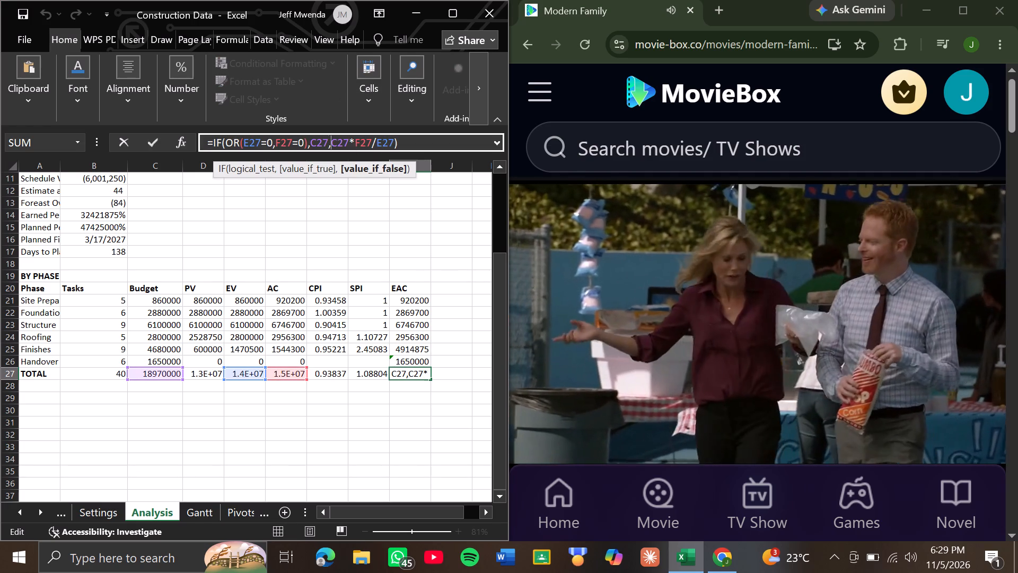
key("BackSpace")
key("BackSpace")
key("BackSpace")
key("BackSpace")
key("BackSpace")
key("BackSpace")
key("BackSpace")
key("BackSpace")
key("BackSpace")
key("BackSpace")
key("BackSpace")
key("BackSpace")
key("BackSpace")
key("BackSpace")
key("BackSpace")
key("BackSpace")
key("BackSpace")
key("BackSpace")
key("BackSpace")
key("BackSpace")
key("BackSpace")
key("BackSpace")
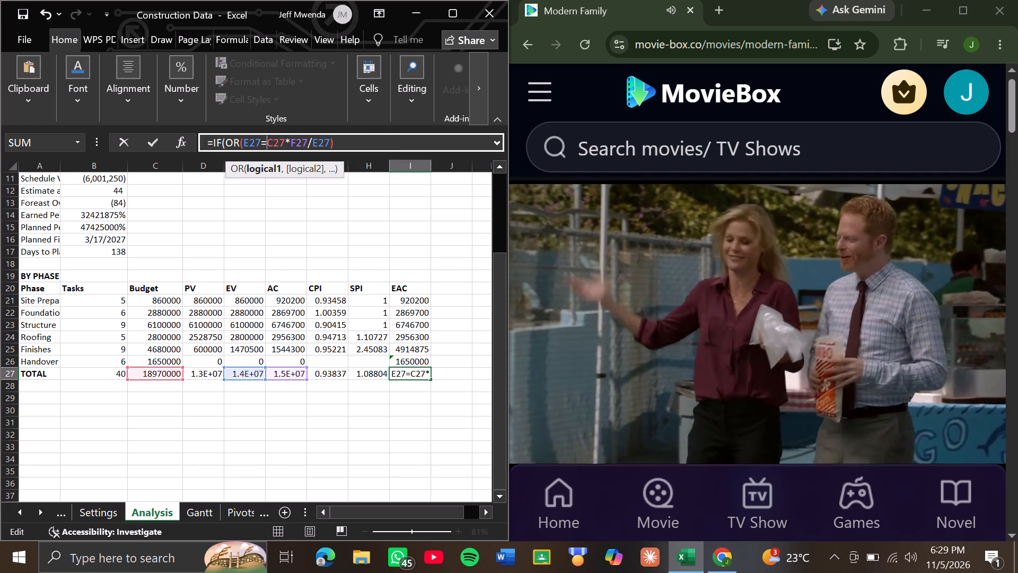
key("BackSpace")
key("BackSpace")
key("BackSpace")
key("BackSpace")
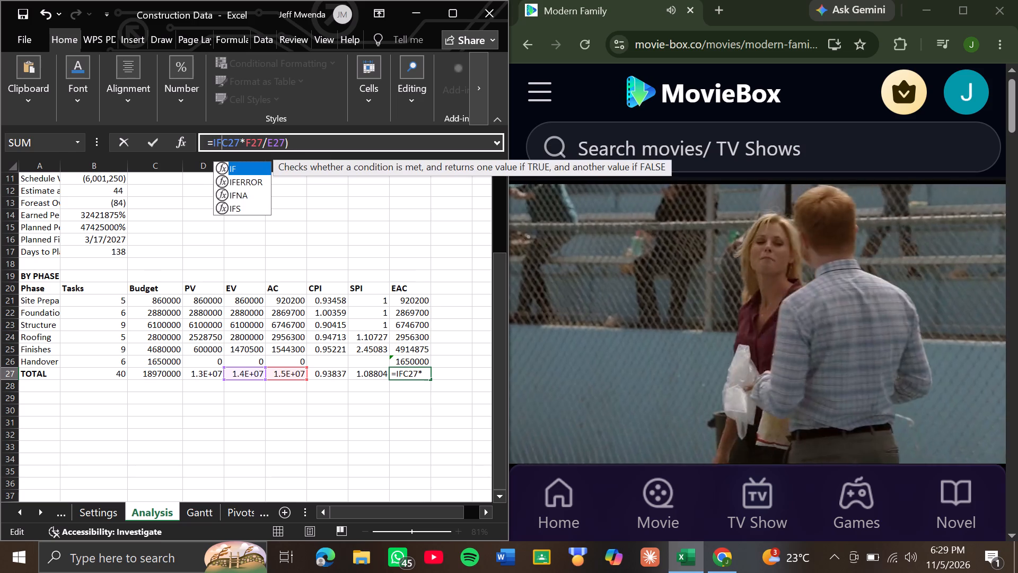
key("BackSpace")
key("BackSpace")
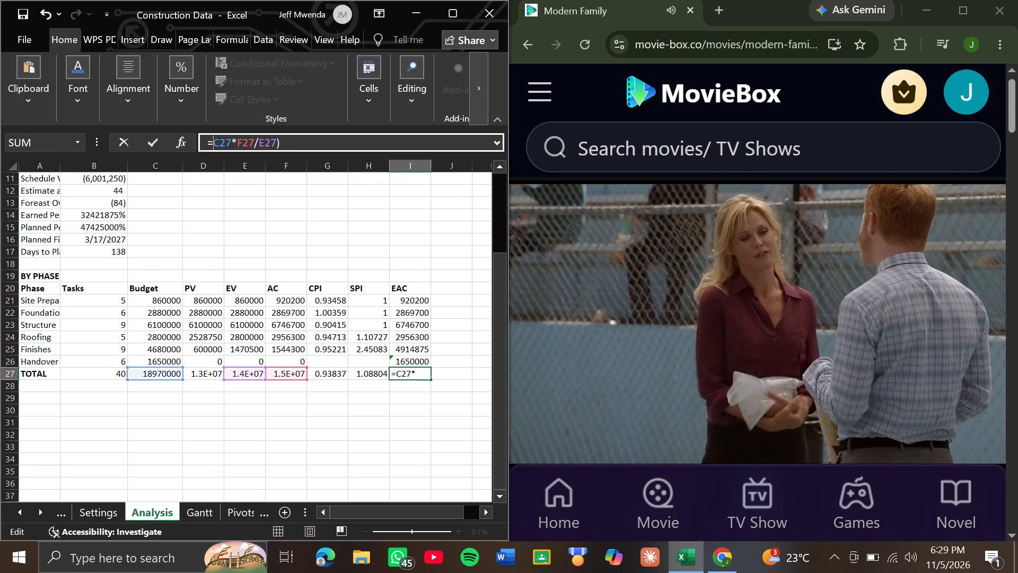
key("Return")
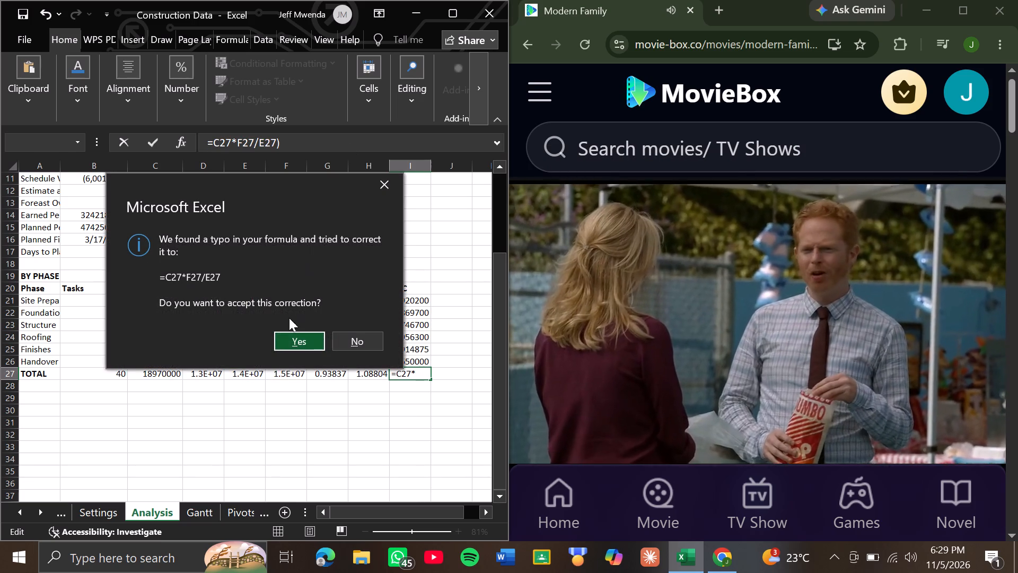
left_click(300, 346)
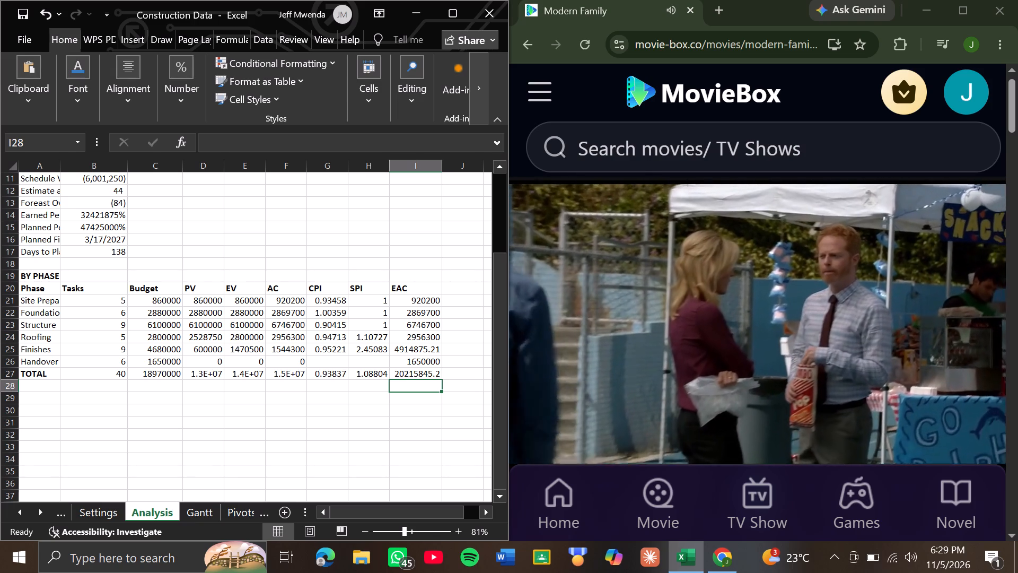
Format the By Phase Budget values in C21:C27 with thousands separators and no decimals.
left_click(165, 318)
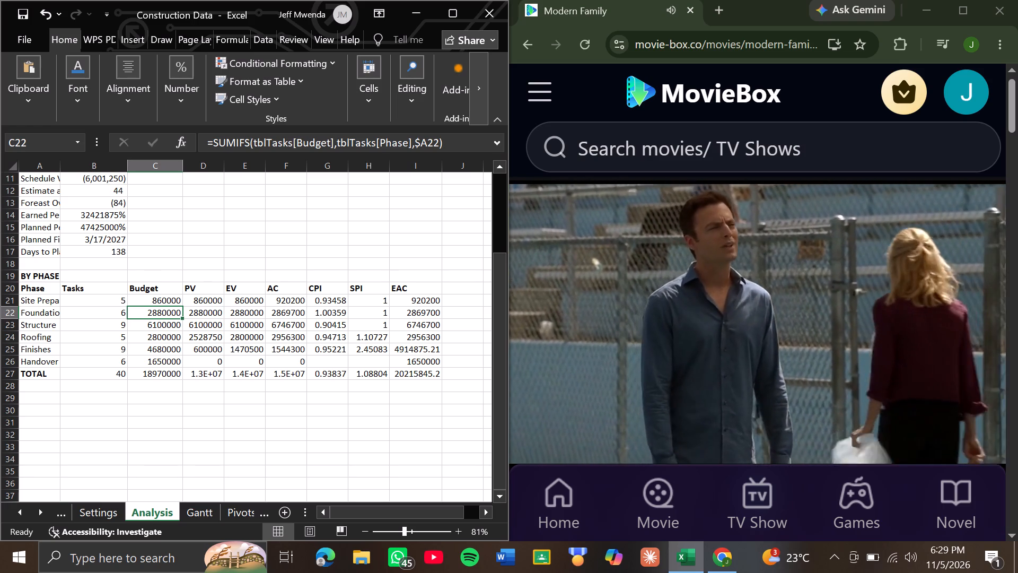
left_click_drag(163, 301, 165, 374)
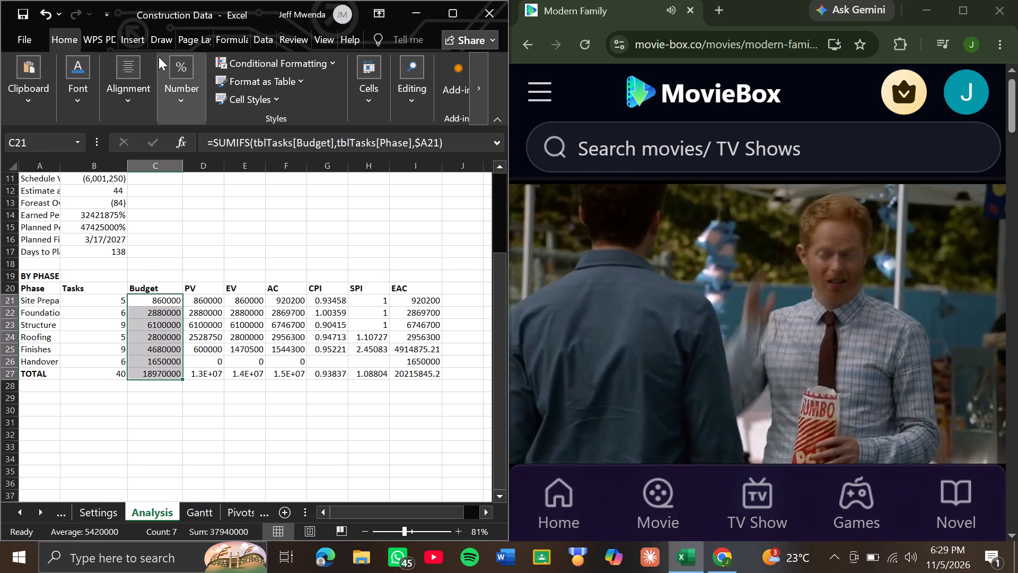
left_click(171, 106)
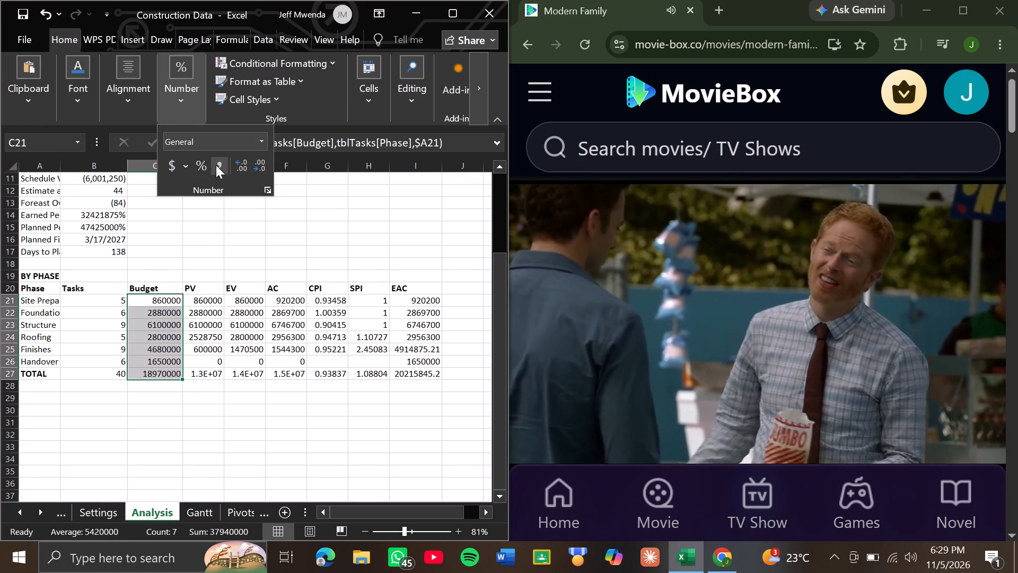
left_click(216, 165)
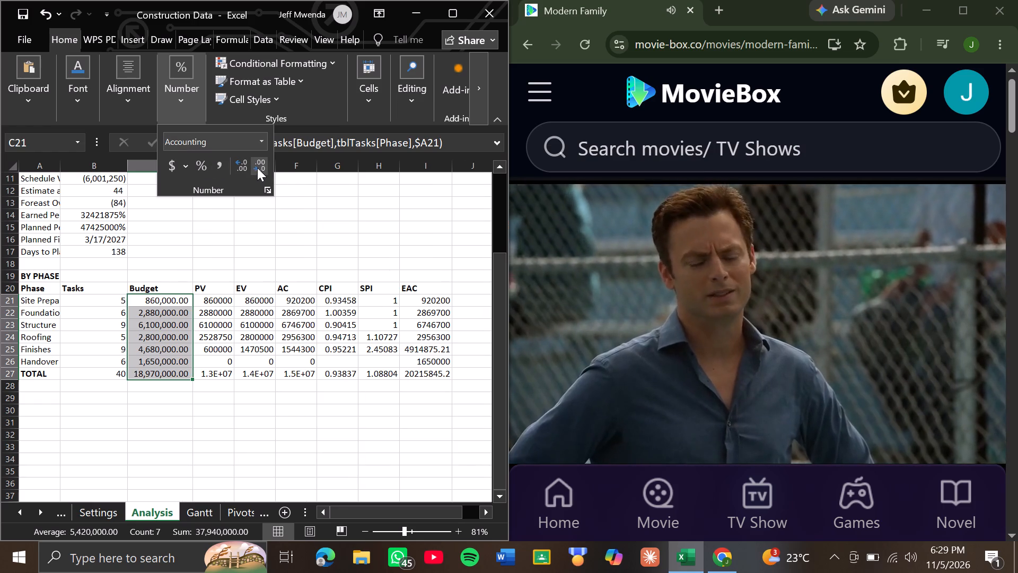
left_click(257, 168)
left_click(257, 168)
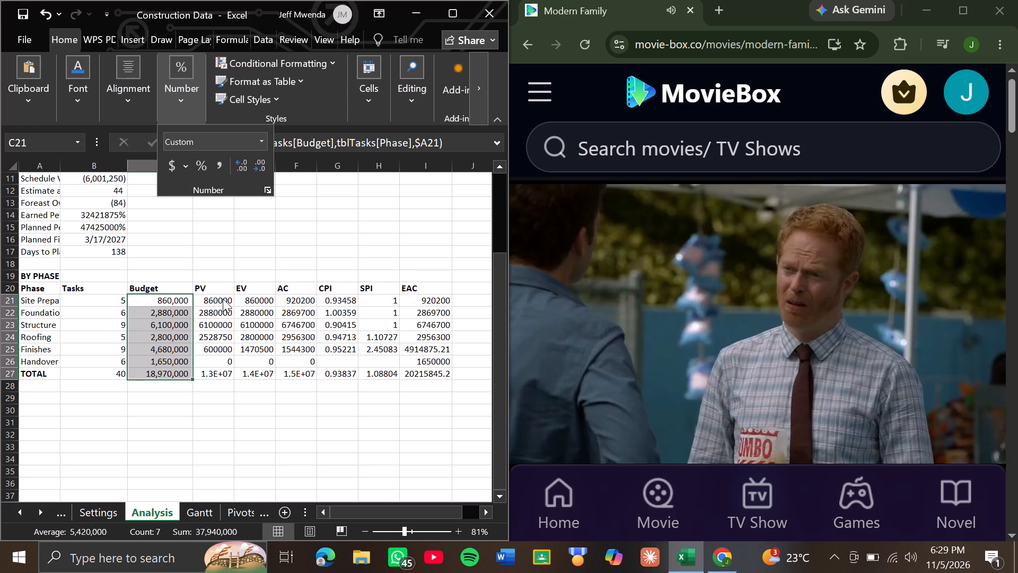
Format the PV, EV and AC values in D21:F25 with thousands separators and no decimals.
left_click(223, 298)
left_click(223, 298)
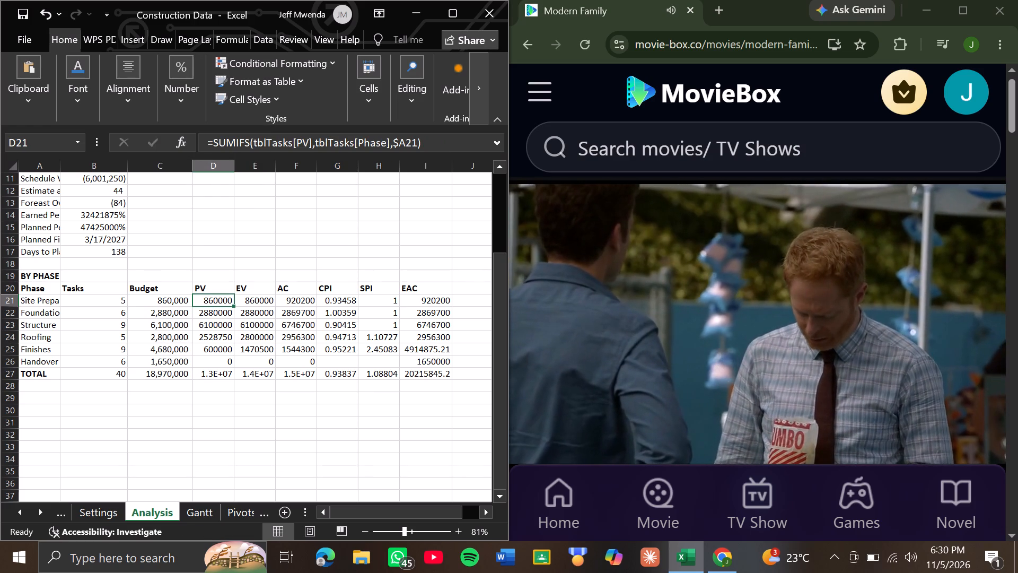
left_click_drag(223, 298, 306, 353)
left_click(185, 95)
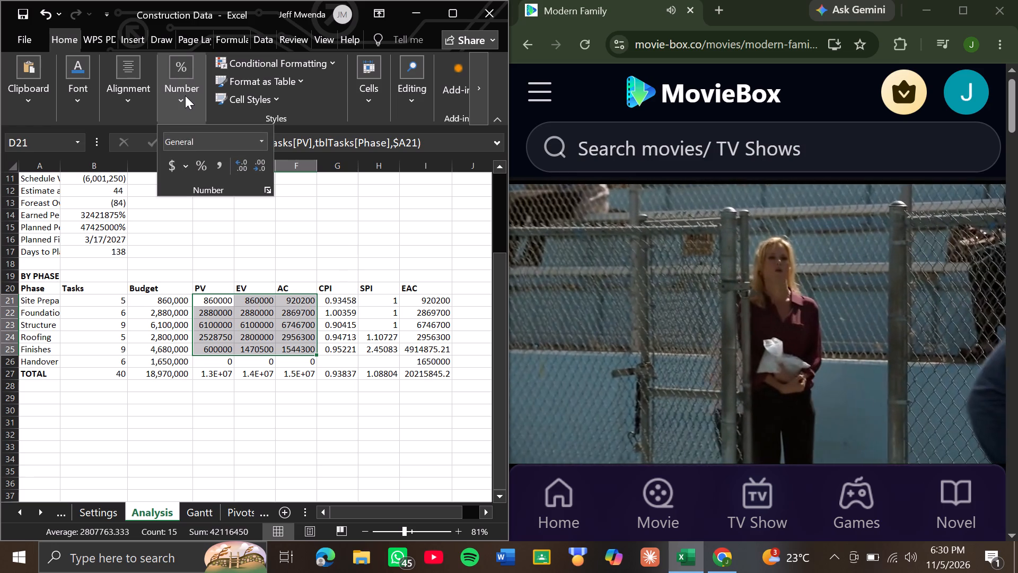
left_click(218, 166)
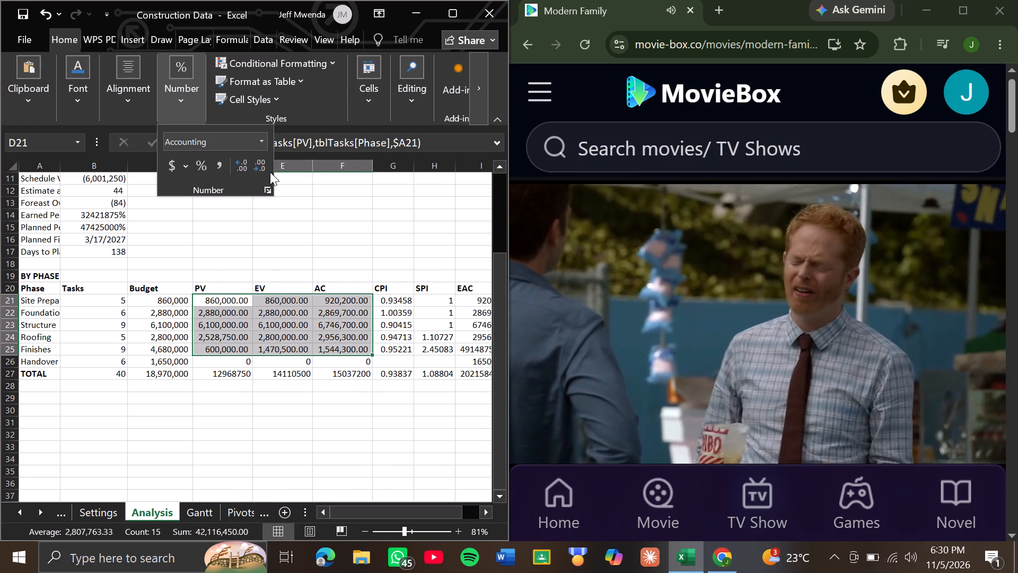
left_click(254, 166)
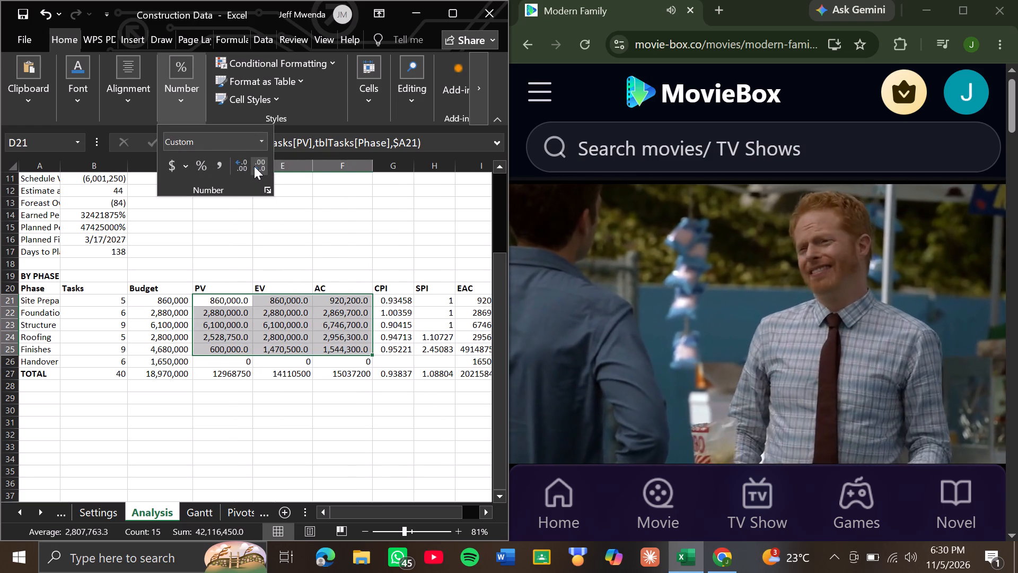
left_click(254, 166)
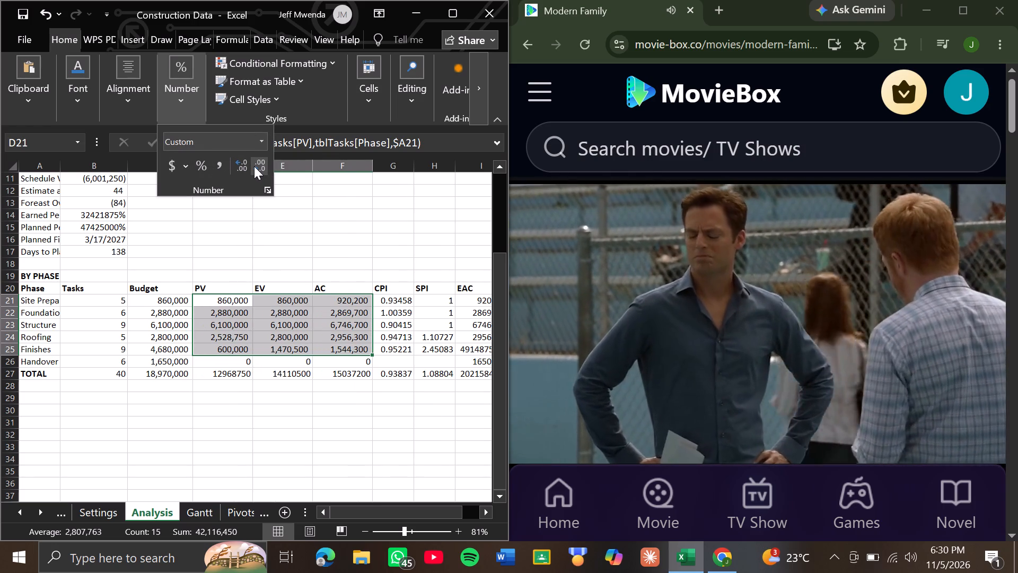
left_click(299, 323)
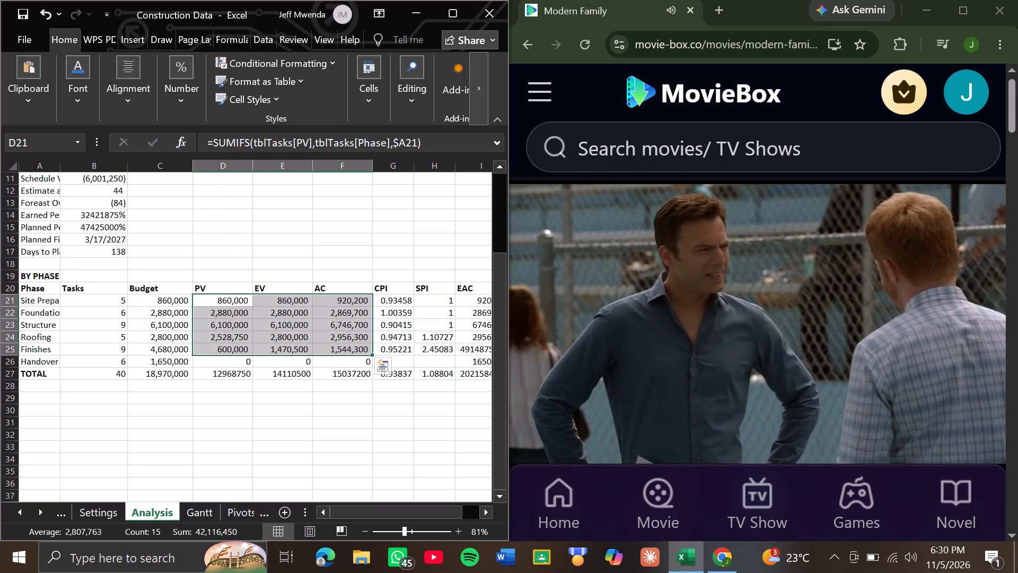
Reduce the CPI values for Site Preparation through Finishes in G21:G25 to two decimal places.
left_click(391, 333)
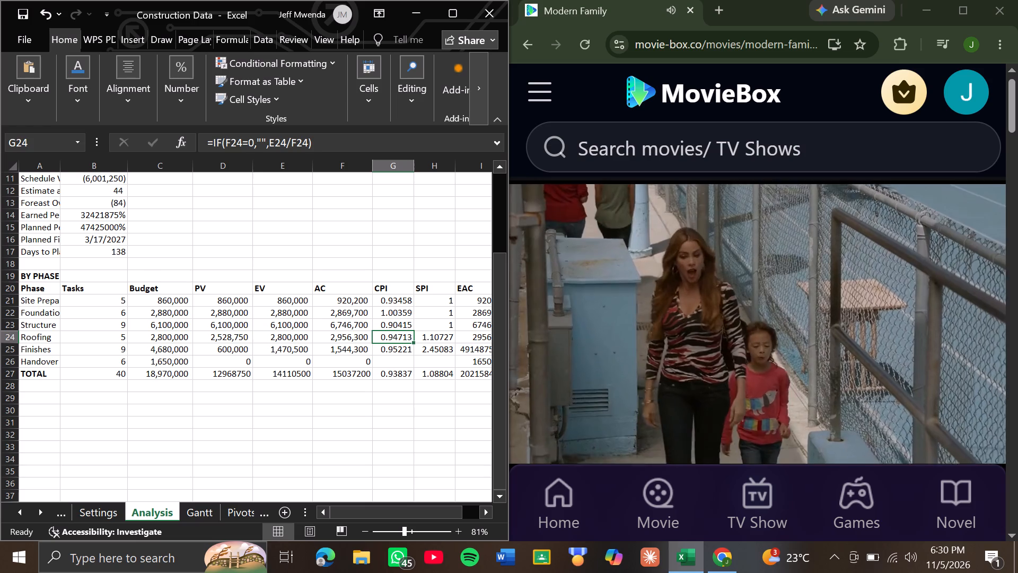
left_click(238, 303)
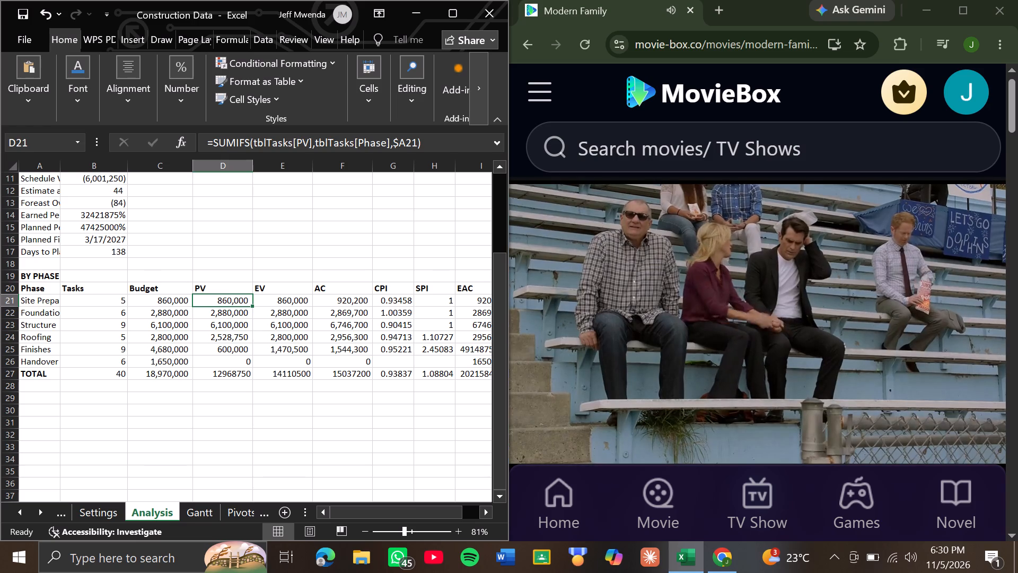
left_click(400, 303)
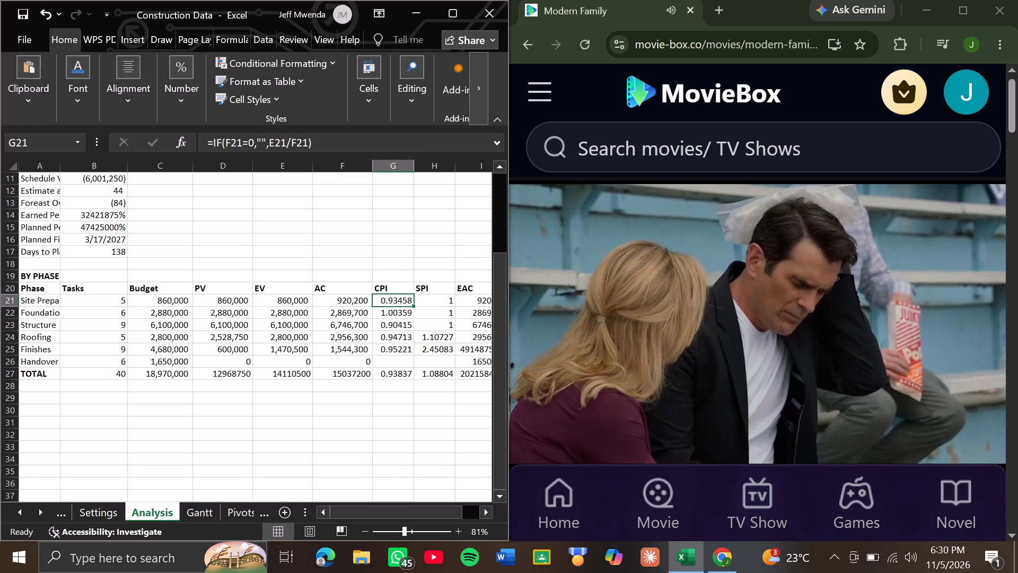
left_click_drag(401, 301, 401, 352)
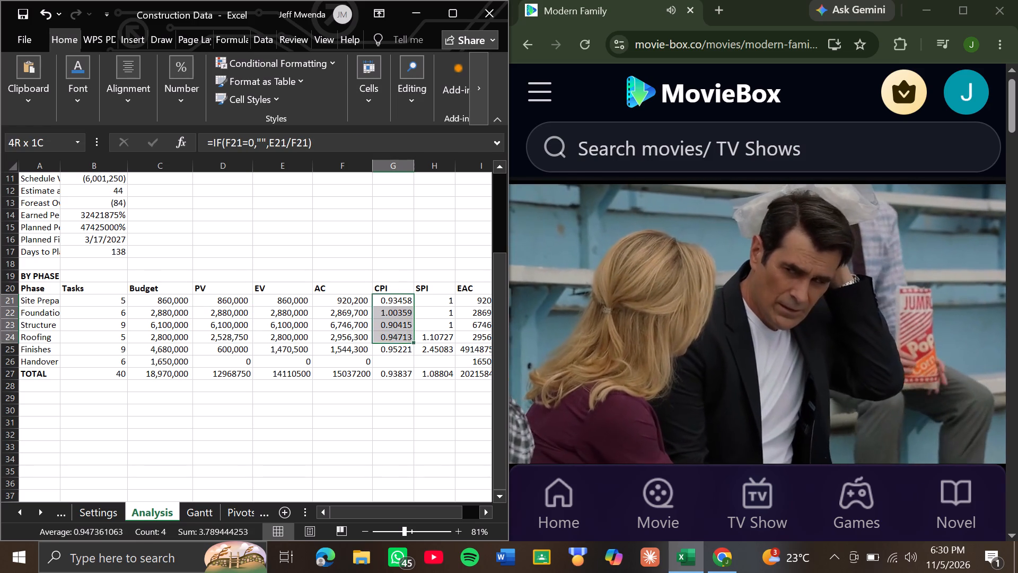
left_click_drag(401, 352, 401, 349)
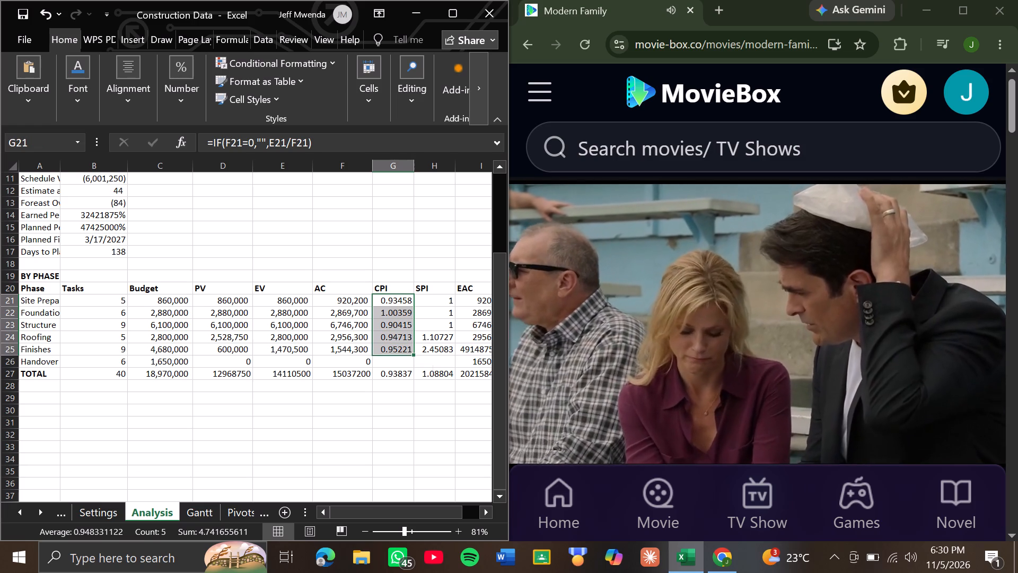
left_click(177, 96)
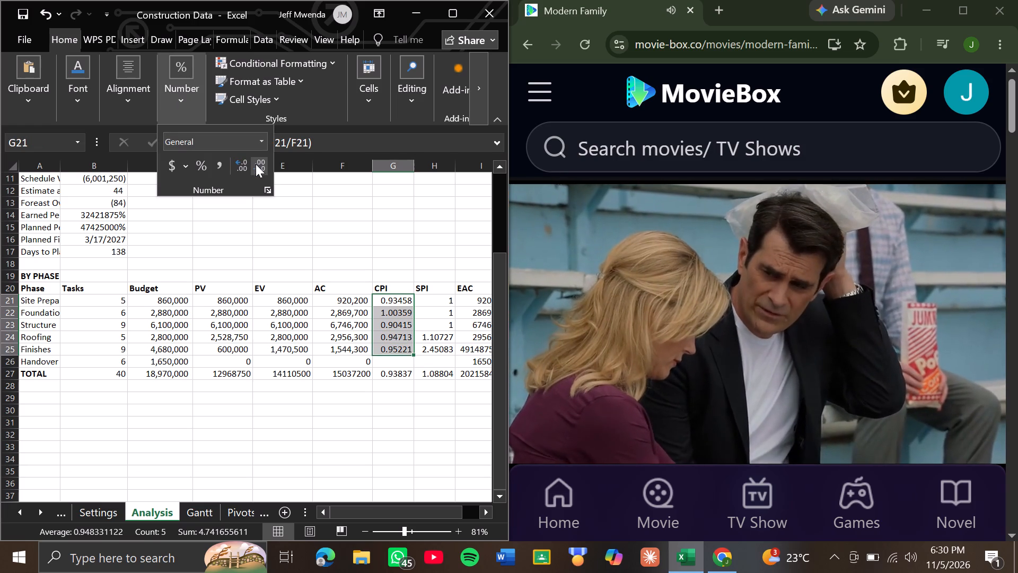
left_click(256, 164)
left_click(256, 164)
left_click(256, 164)
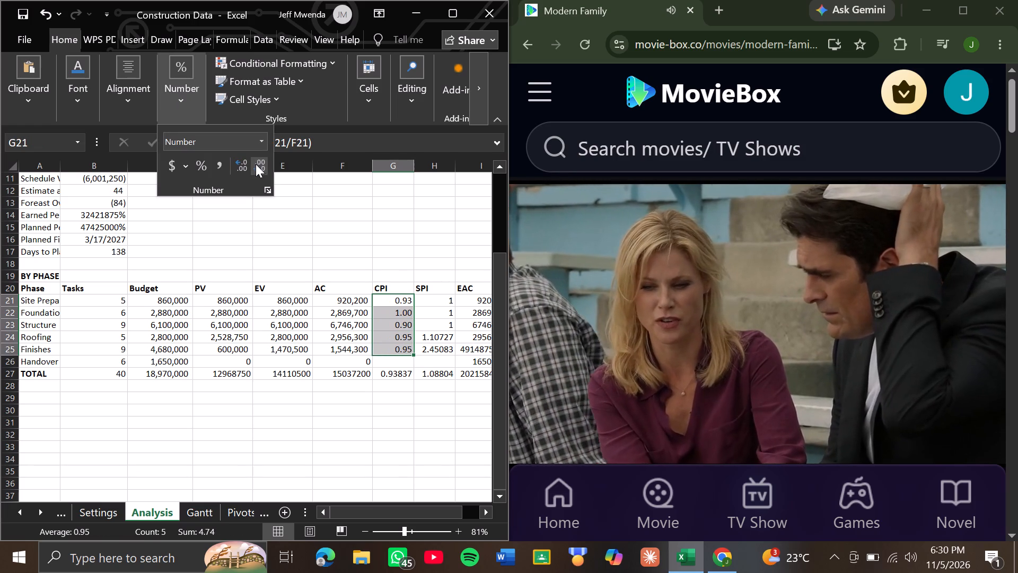
left_click(325, 297)
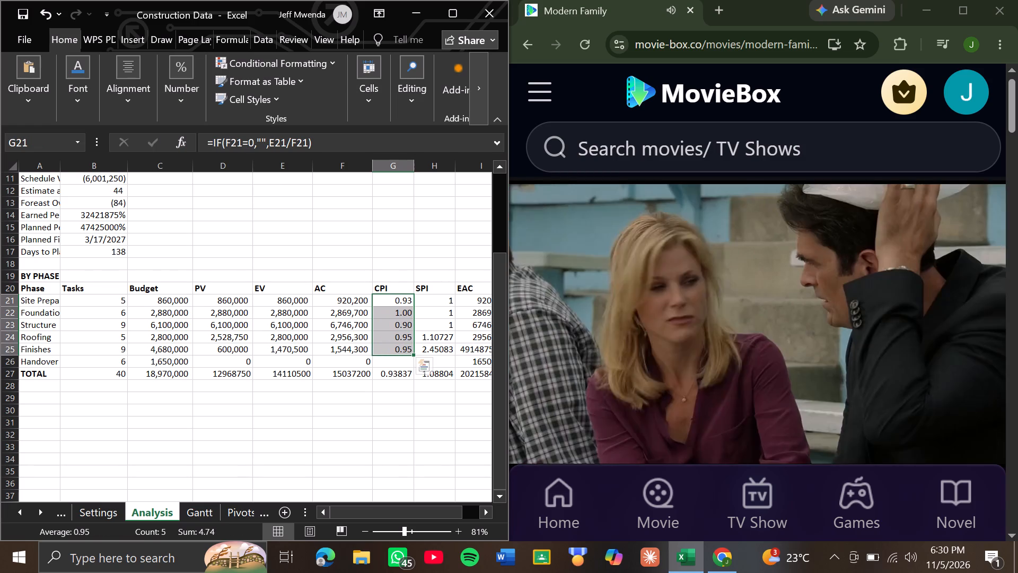
left_click(327, 337)
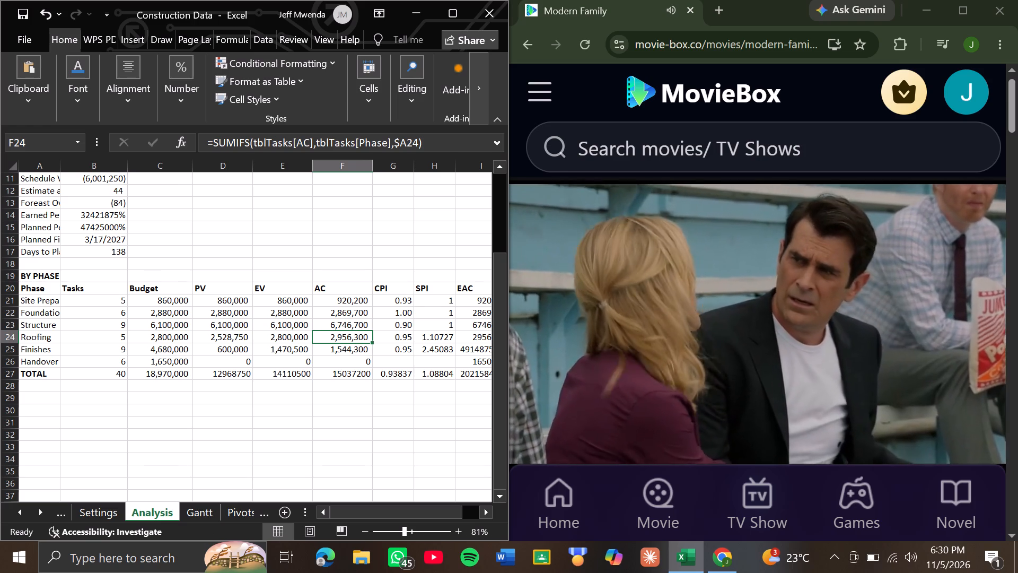
Format the By Phase SPI values in H21:H27, including the TOTAL row, to two decimal places.
scroll(449, 311, "left", 1)
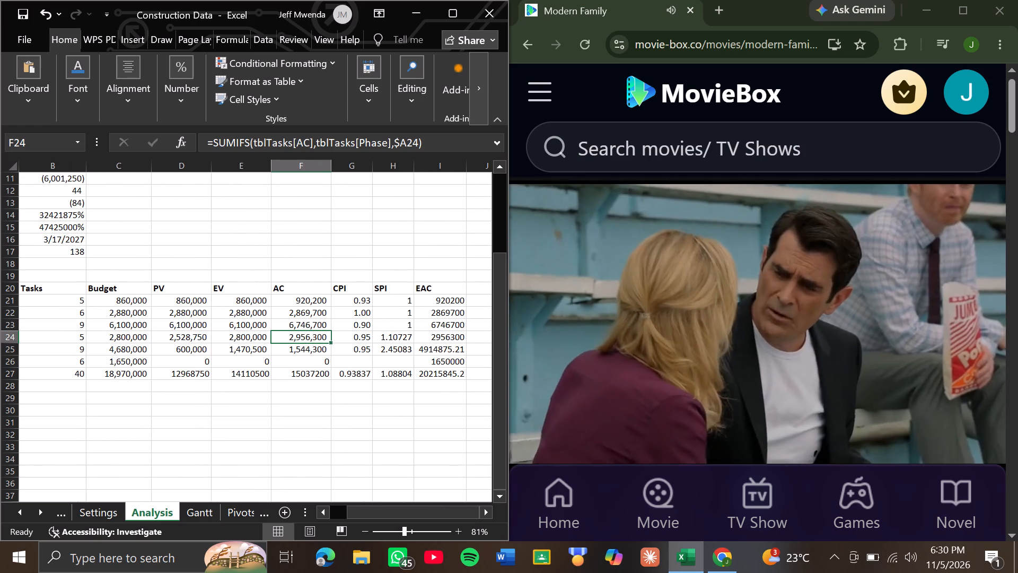
left_click(398, 298)
left_click_drag(398, 298, 396, 348)
left_click_drag(396, 348, 396, 373)
left_click(393, 307)
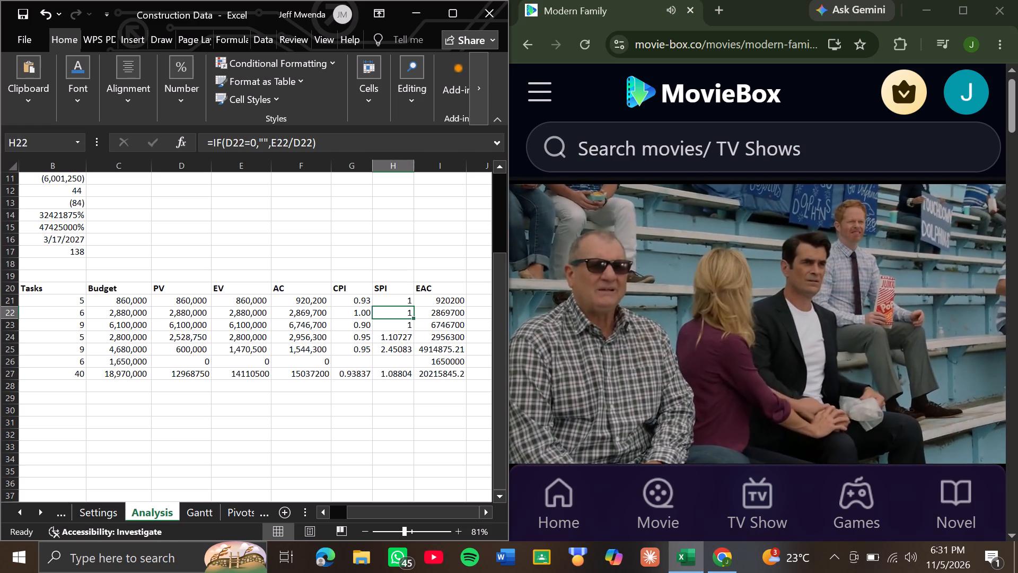
left_click(399, 296)
left_click(399, 296)
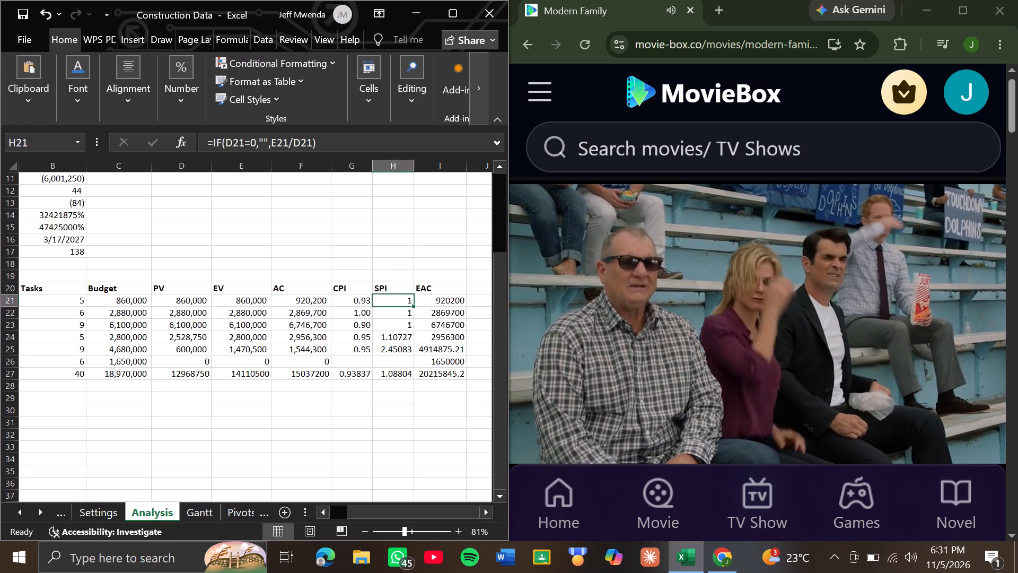
left_click_drag(399, 302, 406, 377)
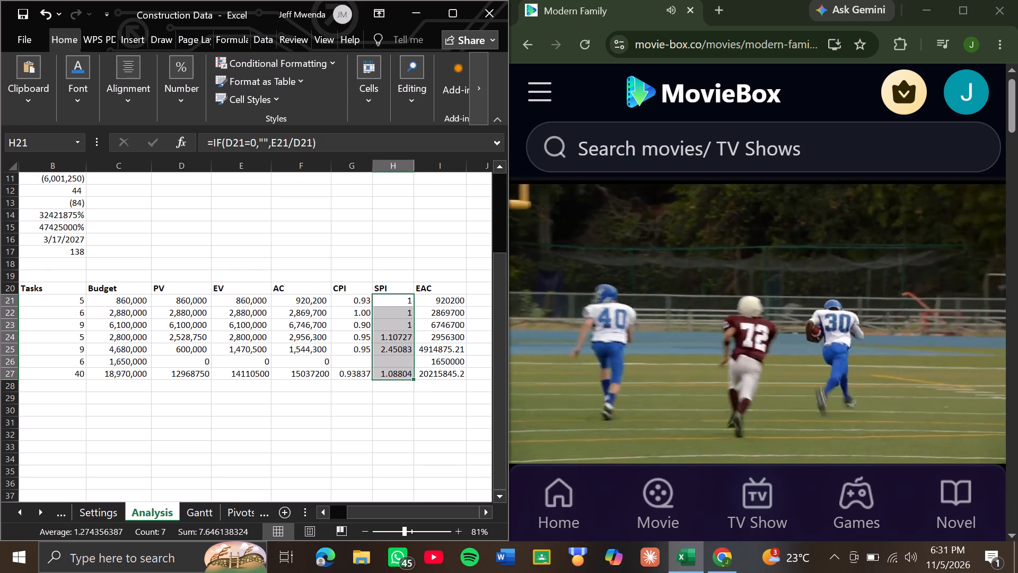
left_click(188, 92)
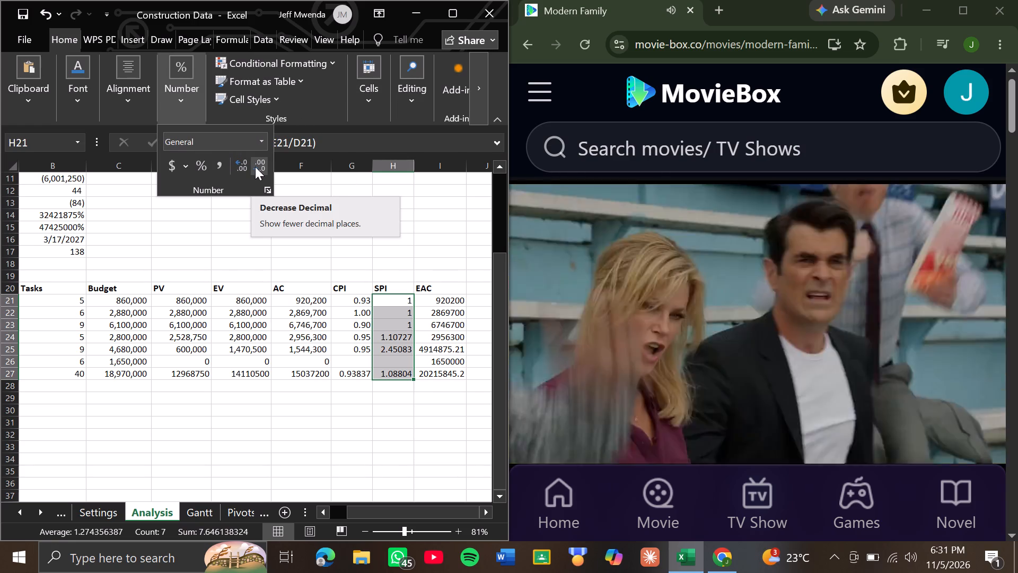
left_click(255, 167)
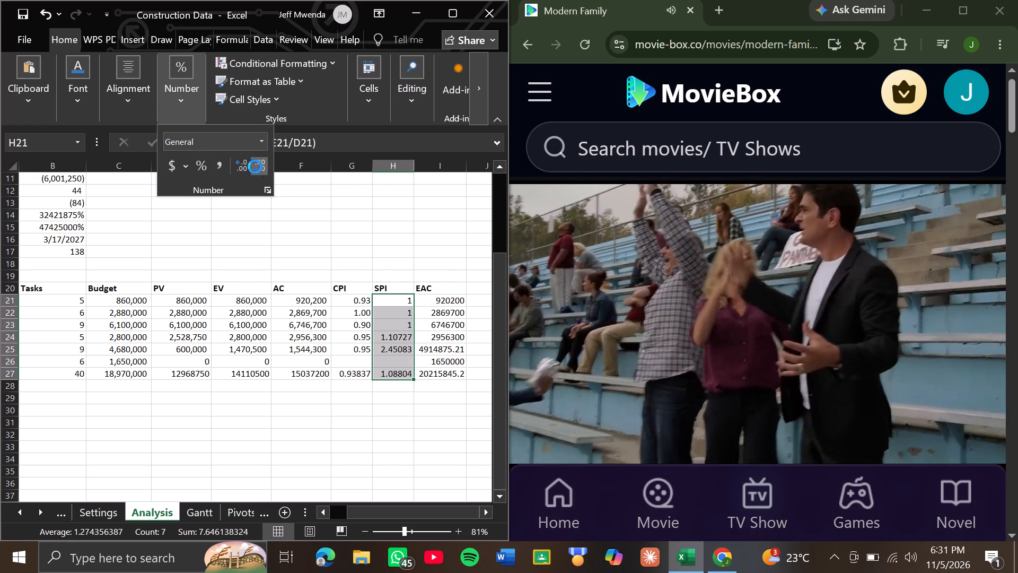
double_click(255, 167)
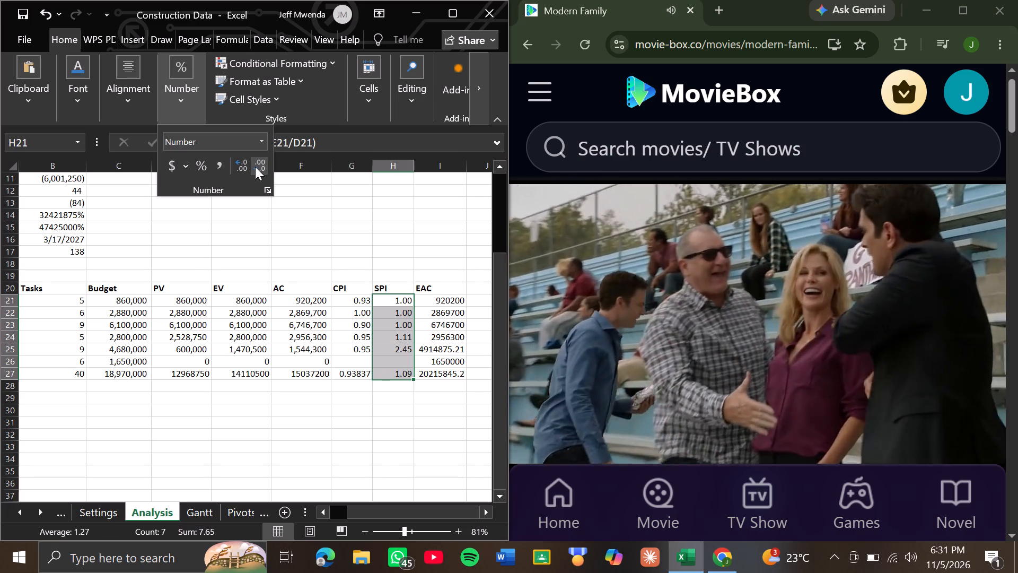
left_click(346, 371)
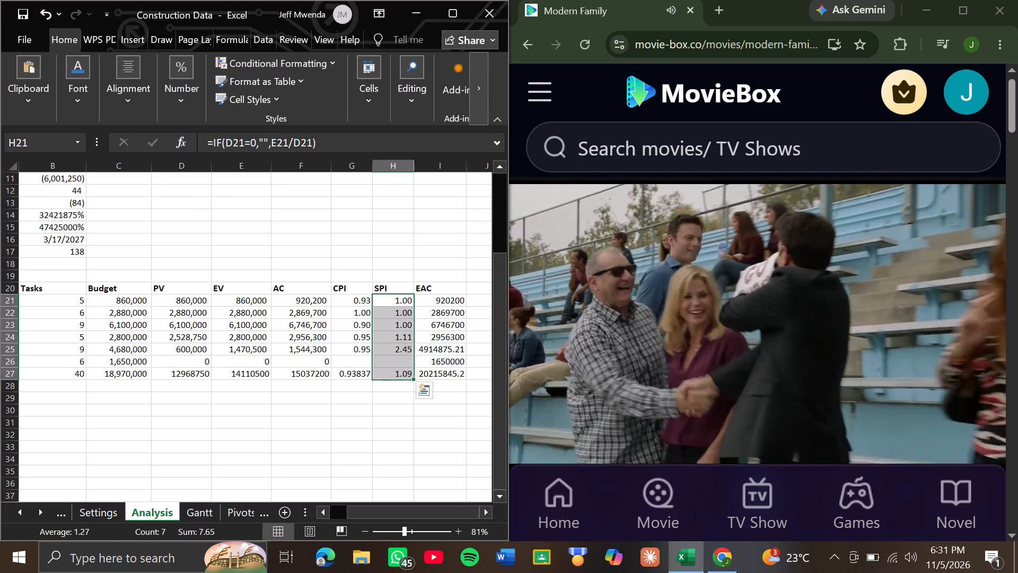
Reduce the TOTAL row's CPI value in G27 to two decimal places.
left_click(346, 371)
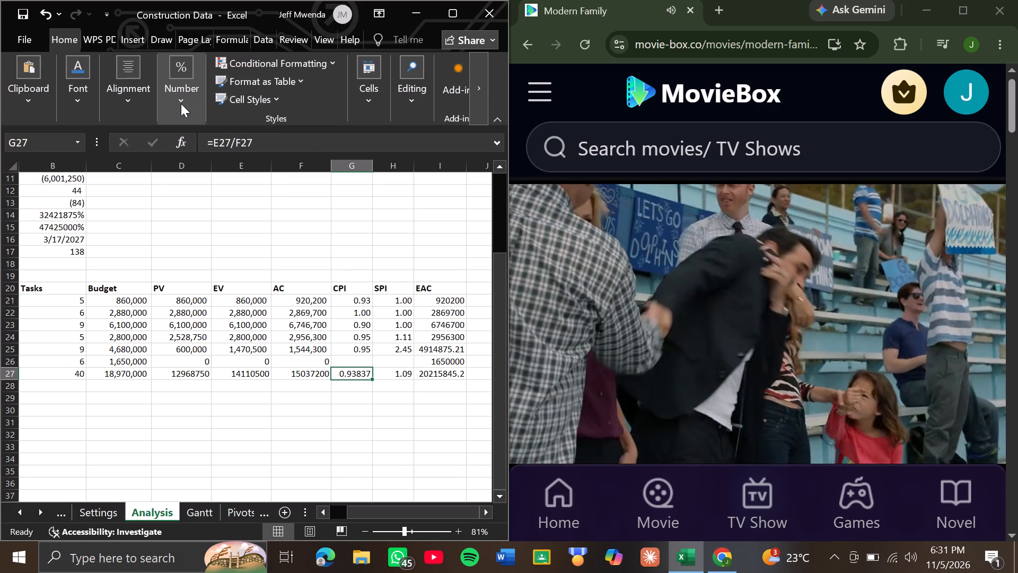
left_click(181, 103)
left_click(259, 166)
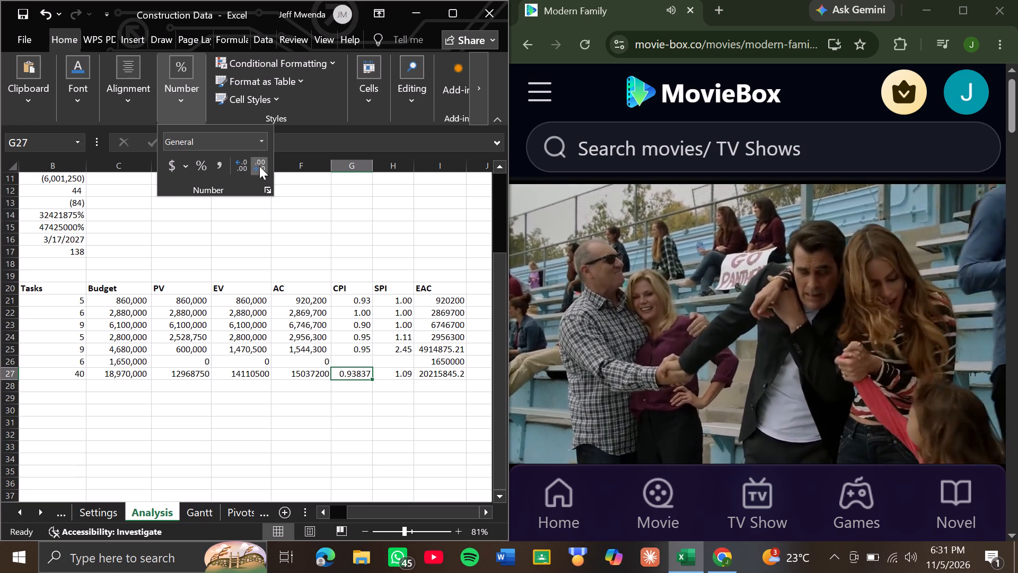
left_click(259, 166)
left_click(259, 166)
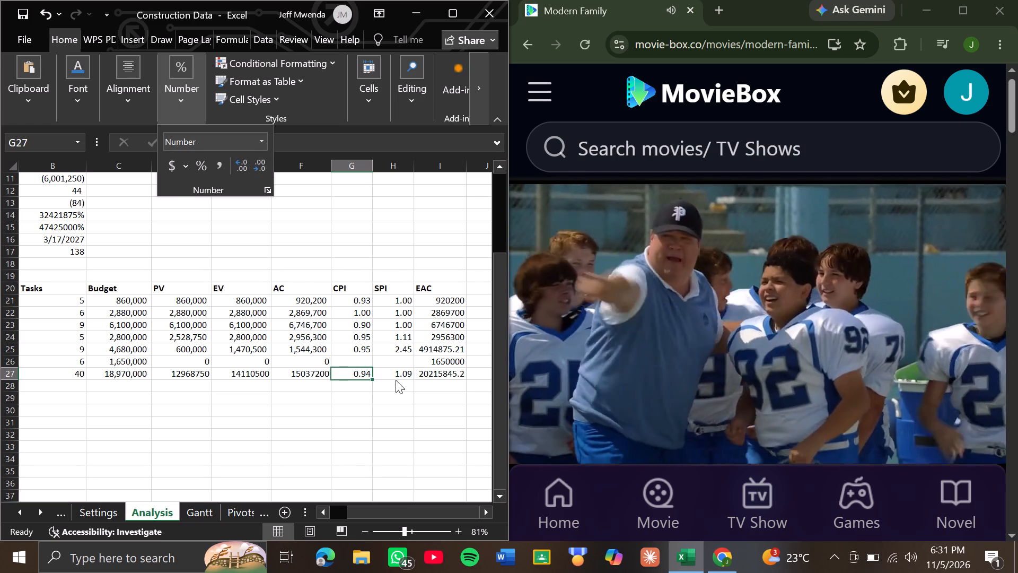
left_click(399, 375)
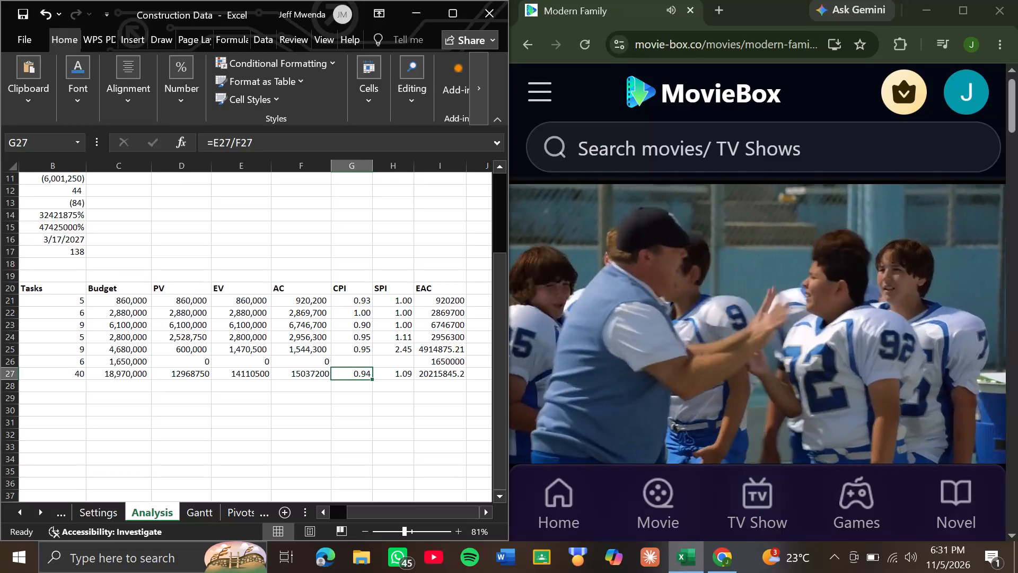
Format the By Phase EAC values in I21:I27 with thousands separators and no decimals.
left_click_drag(446, 300, 443, 376)
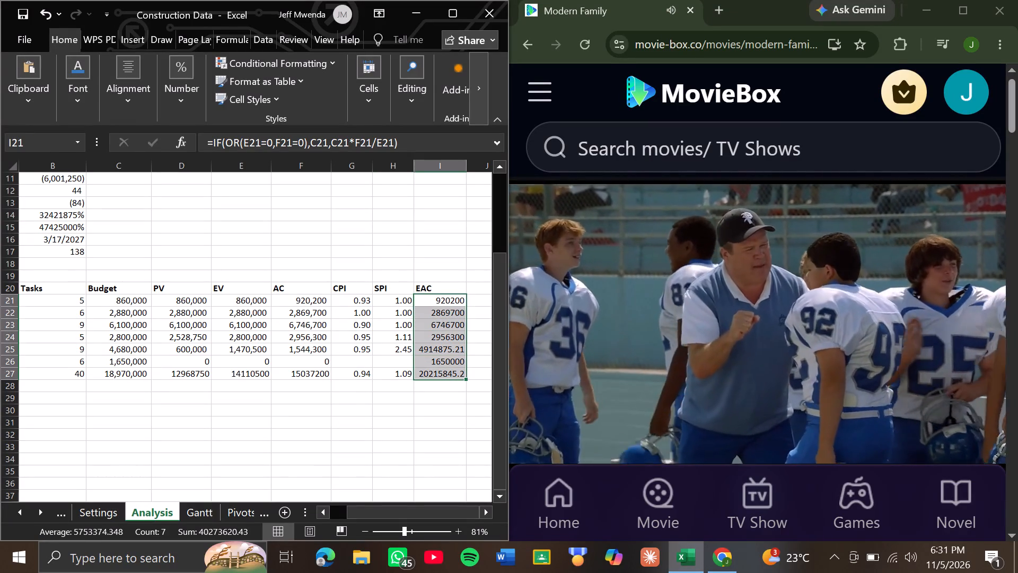
left_click(181, 103)
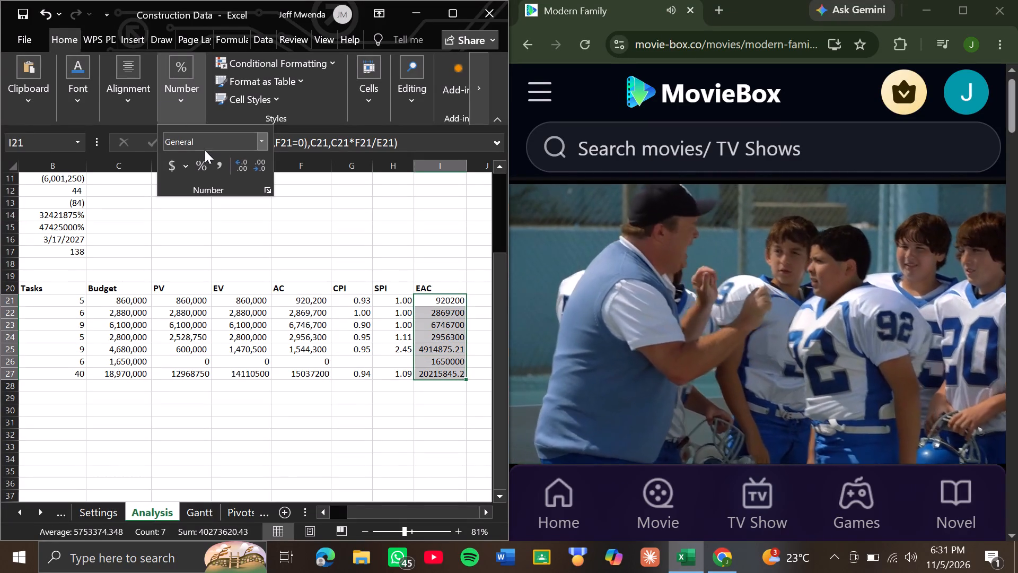
left_click(216, 161)
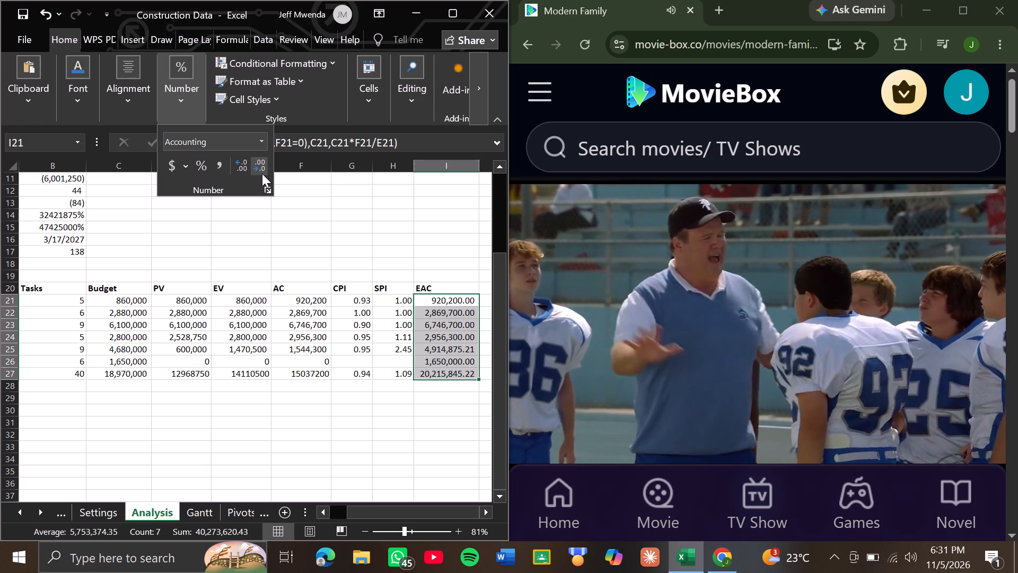
left_click(262, 173)
left_click(262, 173)
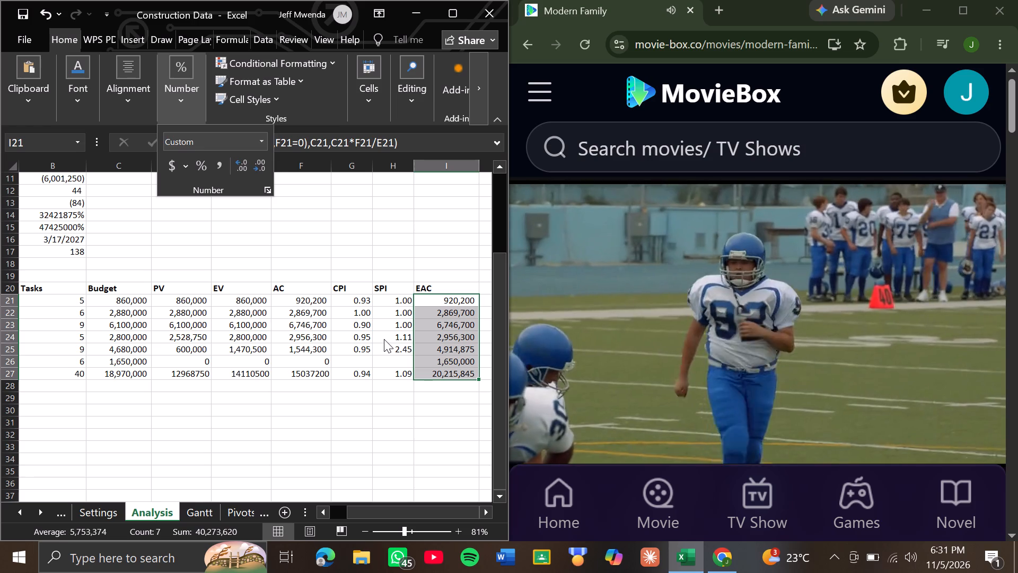
left_click(384, 339)
left_click(384, 339)
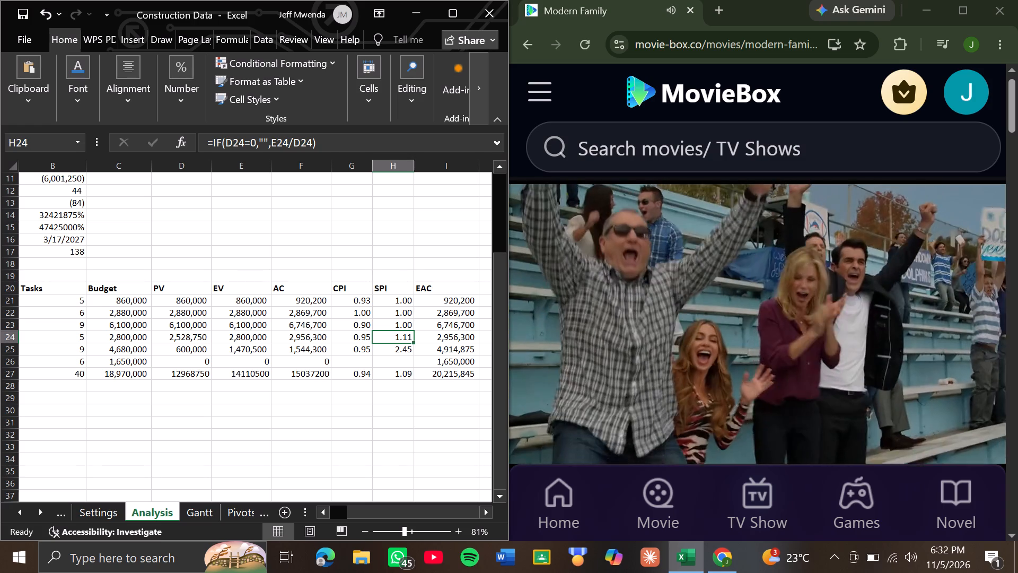
left_click(315, 374)
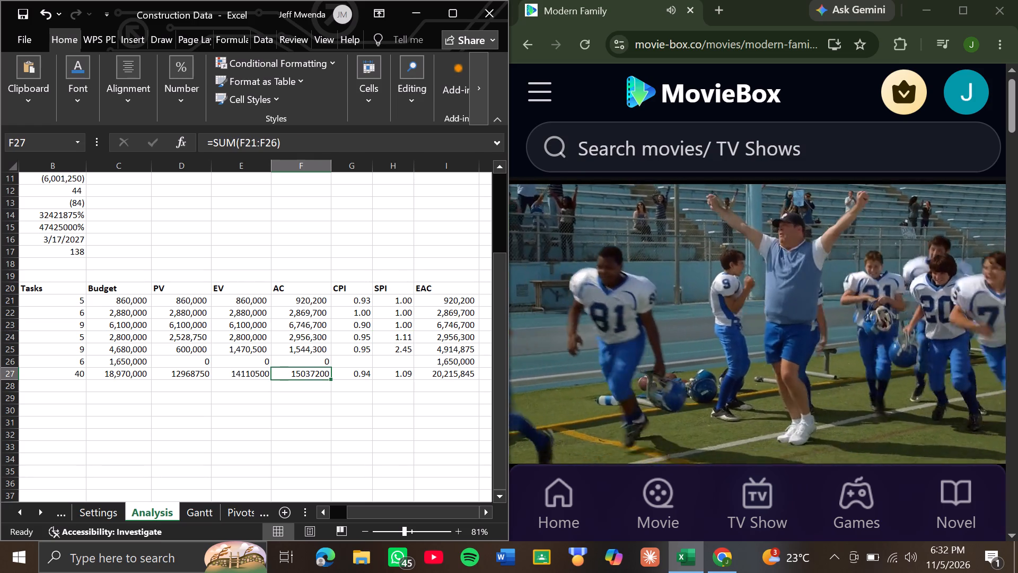
Add the bold heading "Task Status" in B29, below the By Phase table.
left_click(48, 400)
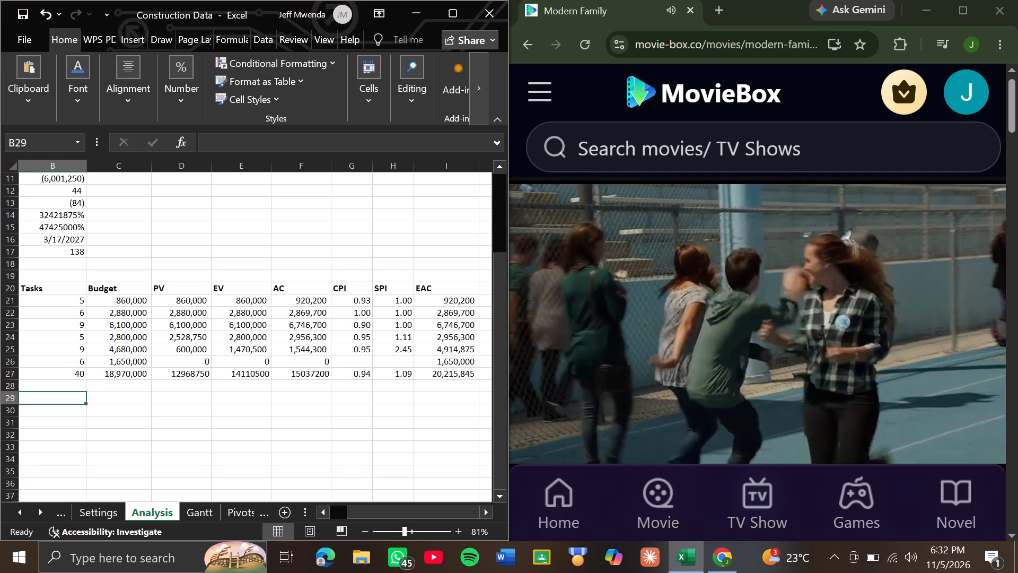
key("ctrl+b")
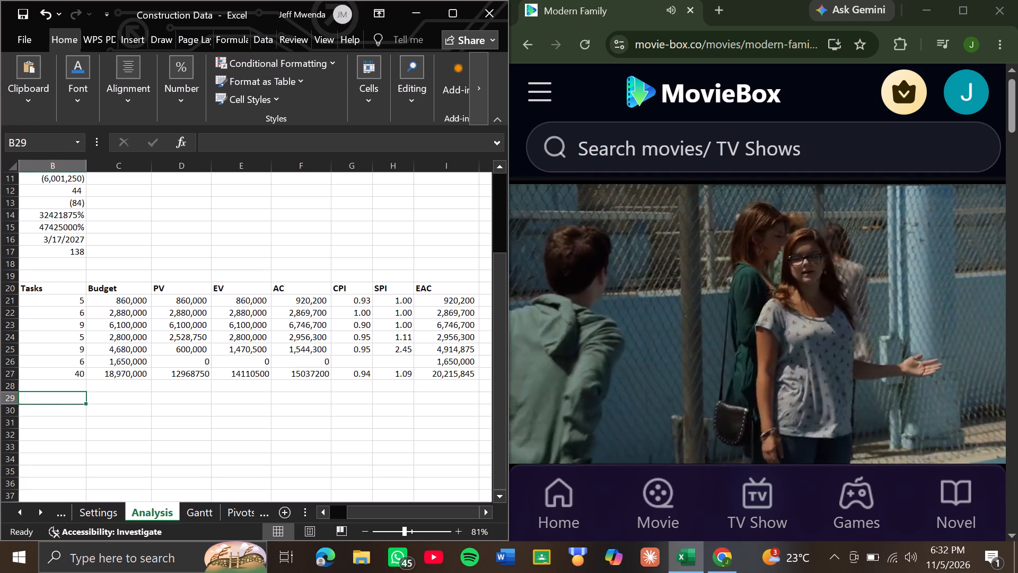
key("t")
type("as")
key("k")
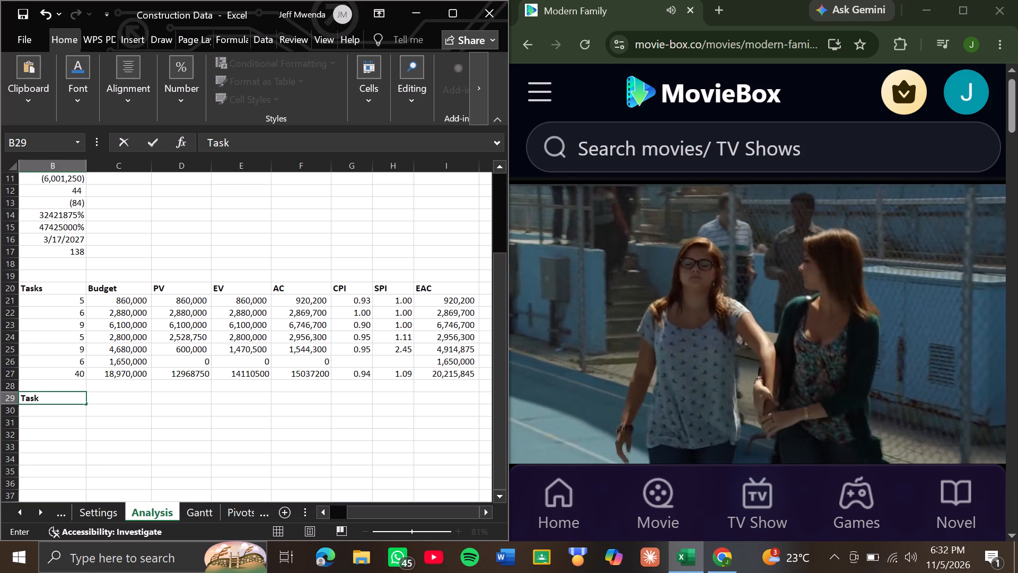
key("space")
type("S")
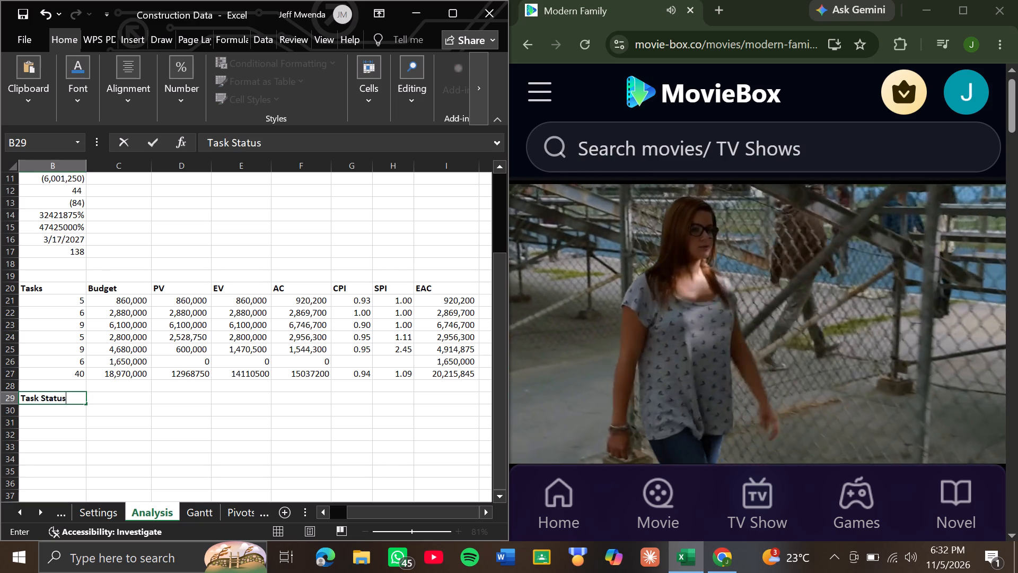
key("Down")
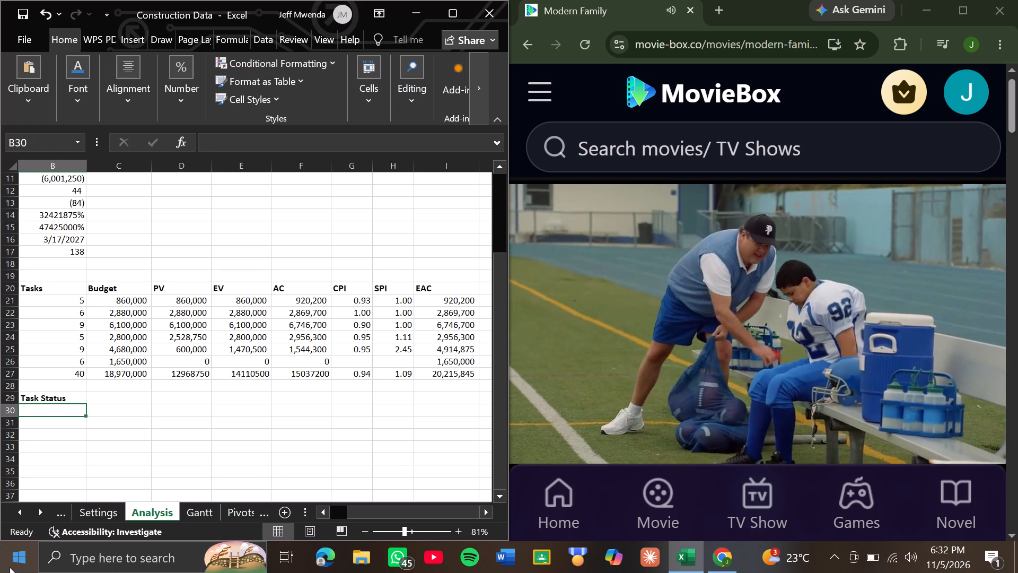
Launch the Kuro app.
left_click(10, 567)
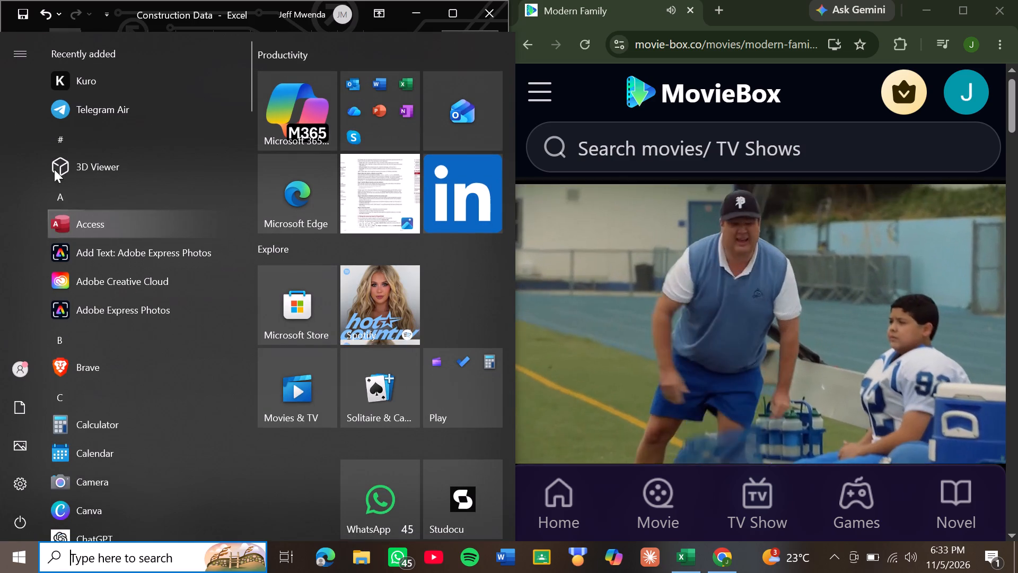
double_click(80, 80)
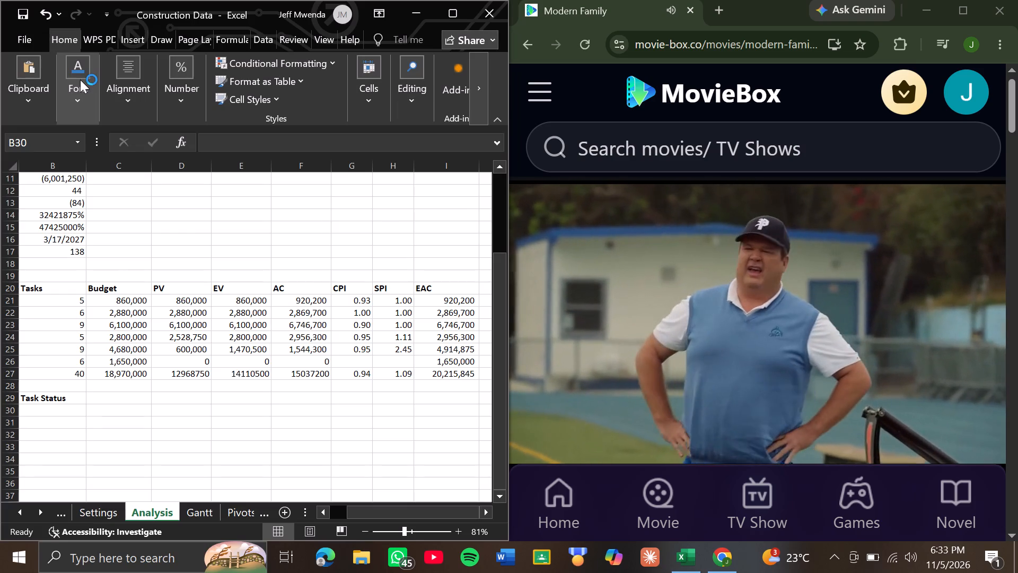